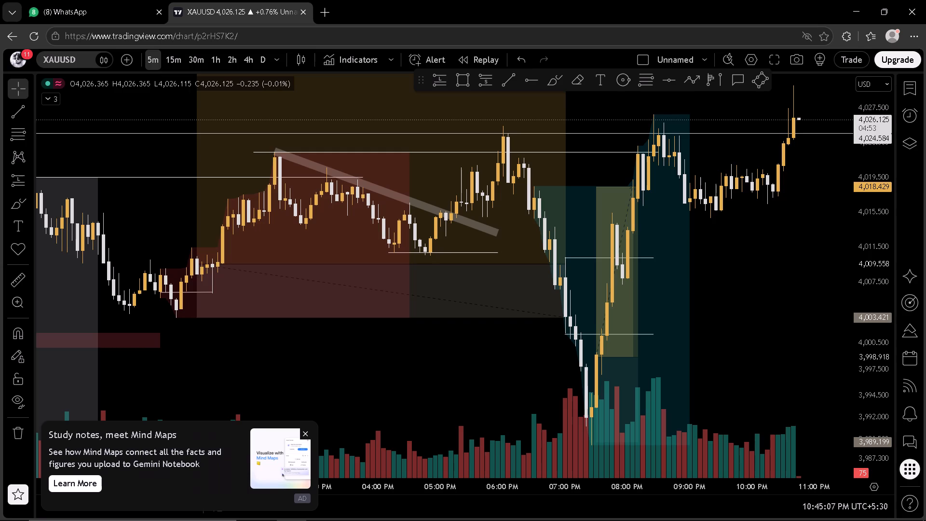
# Examine the recent XAUUSD price action on the 5-minute chart against the marked zones and horizontal levels.
pyautogui.scroll(-2, 778, 212)
pyautogui.moveTo(794, 215); pyautogui.dragTo(783, 227)
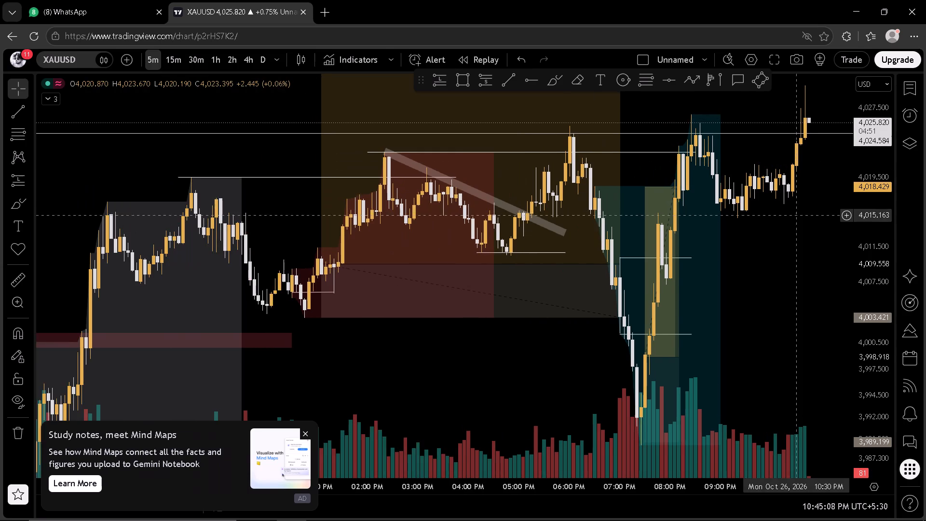
pyautogui.moveTo(783, 227); pyautogui.dragTo(766, 243)
pyautogui.scroll(2, 798, 192)
pyautogui.scroll(-5, 799, 192)
pyautogui.scroll(2, 796, 159)
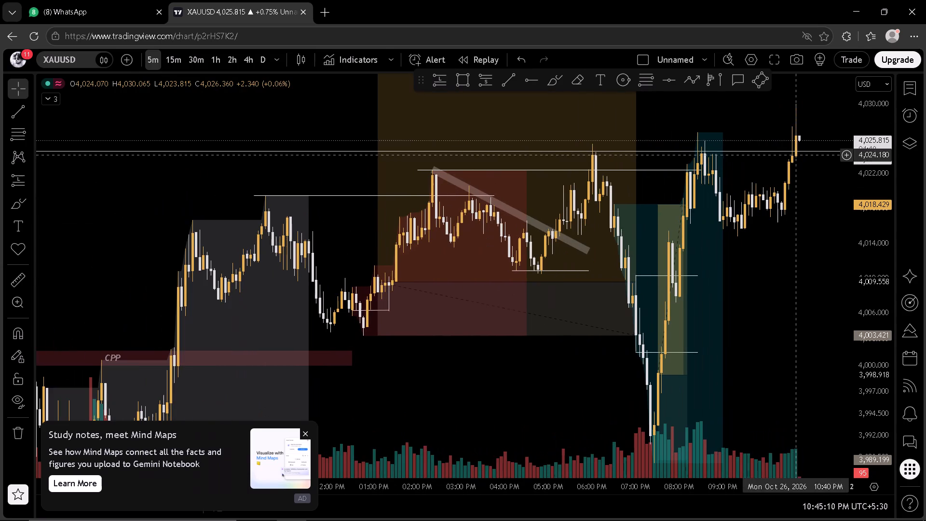
pyautogui.moveTo(831, 116); pyautogui.dragTo(813, 142)
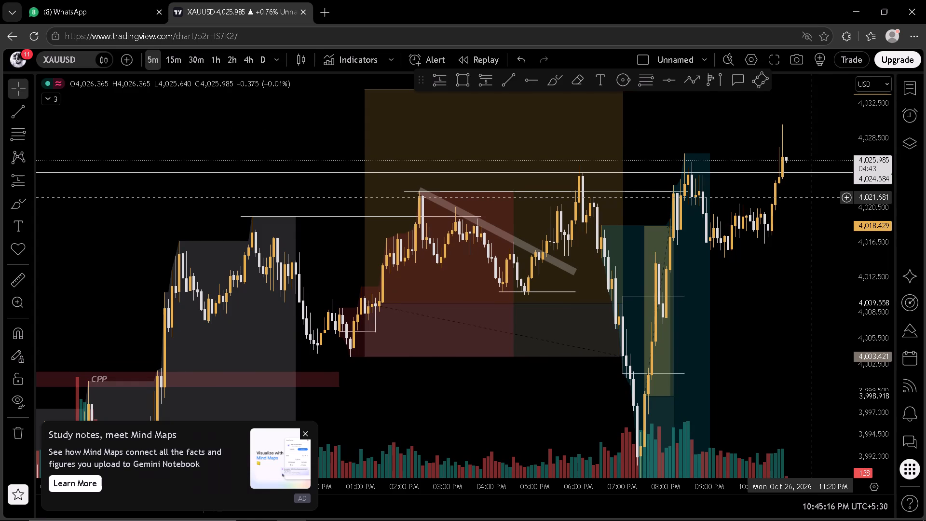
pyautogui.moveTo(815, 313); pyautogui.dragTo(805, 221)
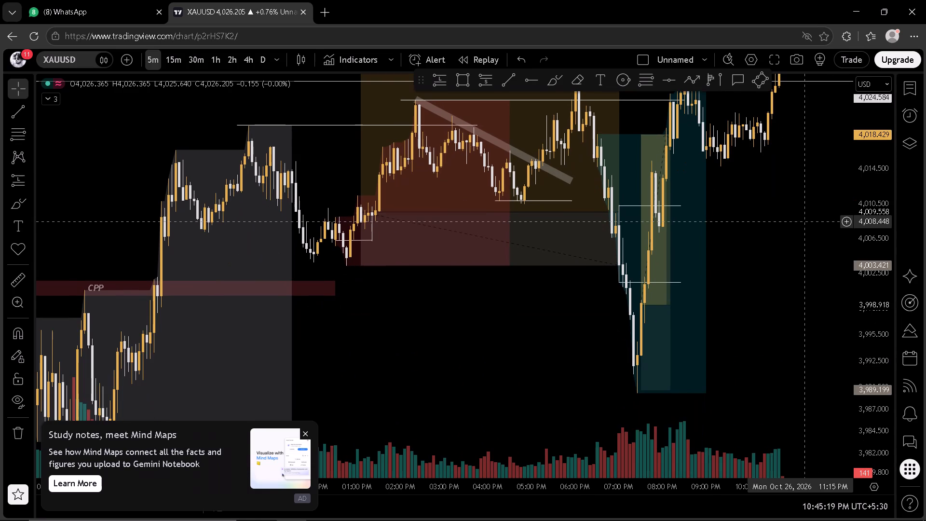
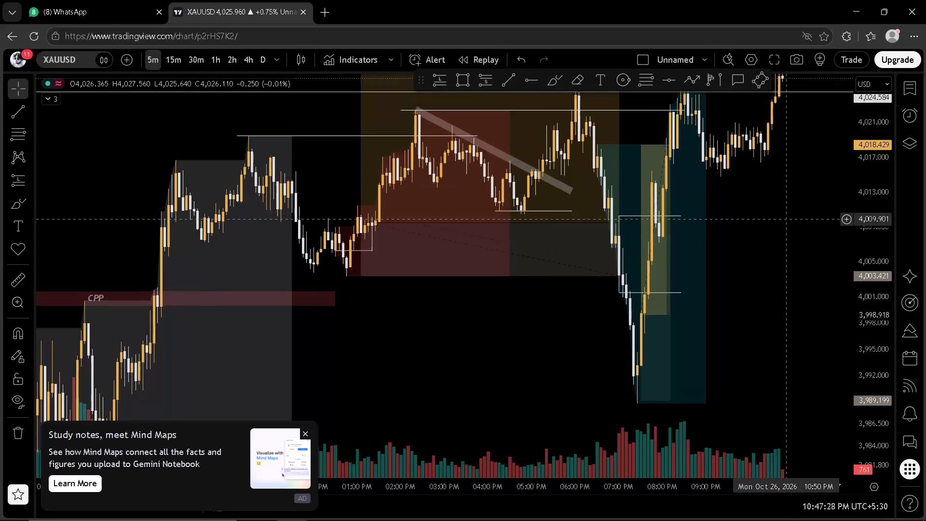
# Switch the XAUUSD chart to the 30-minute timeframe and examine the broader price action around the FVG, OB and CPP zones.
pyautogui.scroll(-3, 814, 252)
pyautogui.scroll(-1, 878, 209)
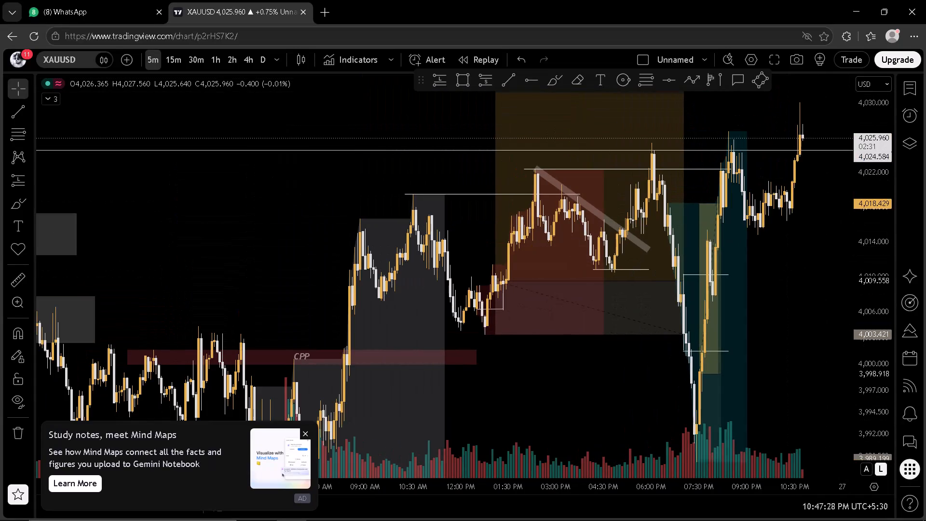
pyautogui.click(194, 60)
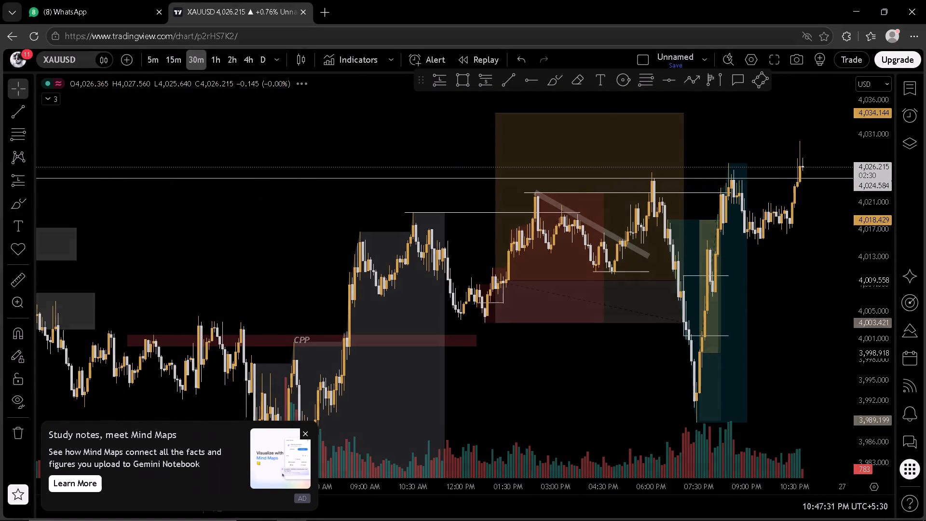
pyautogui.scroll(4, 809, 144)
pyautogui.scroll(-1, 891, 183)
pyautogui.scroll(-1, 816, 185)
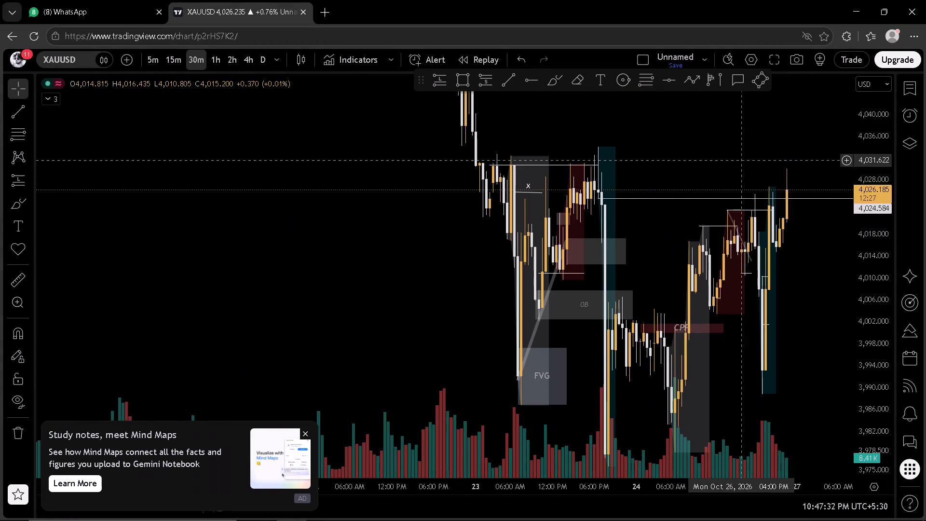
pyautogui.moveTo(745, 152); pyautogui.dragTo(741, 124)
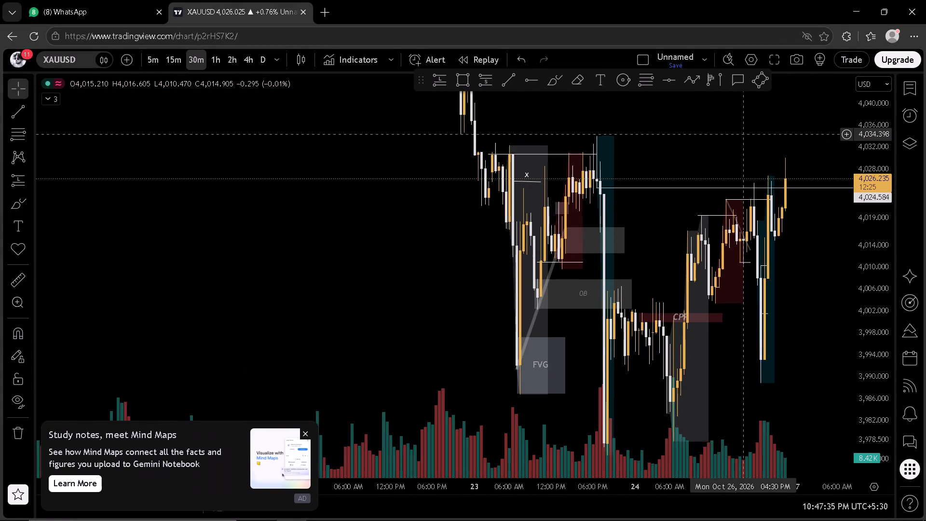
pyautogui.moveTo(741, 124); pyautogui.dragTo(740, 121)
# Return the XAUUSD chart to the 5-minute timeframe and examine the latest candles against the marked zones and horizontal levels.
pyautogui.click(160, 54)
pyautogui.rightClick(160, 54)
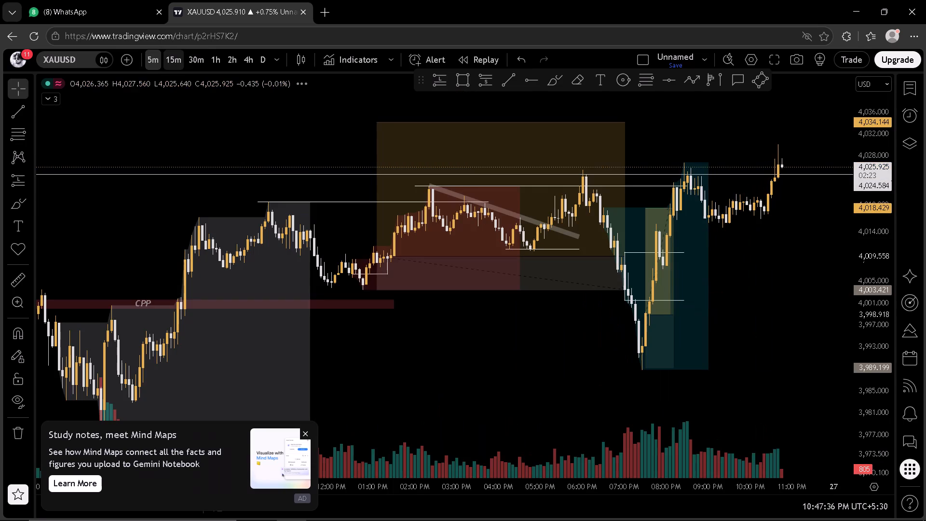
pyautogui.scroll(-4, 806, 257)
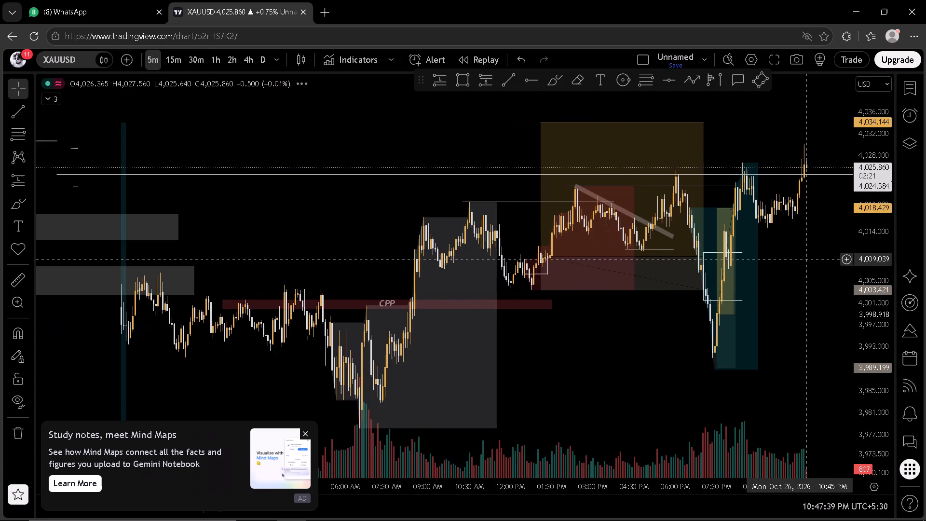
pyautogui.moveTo(805, 264); pyautogui.dragTo(787, 216)
pyautogui.scroll(2, 772, 268)
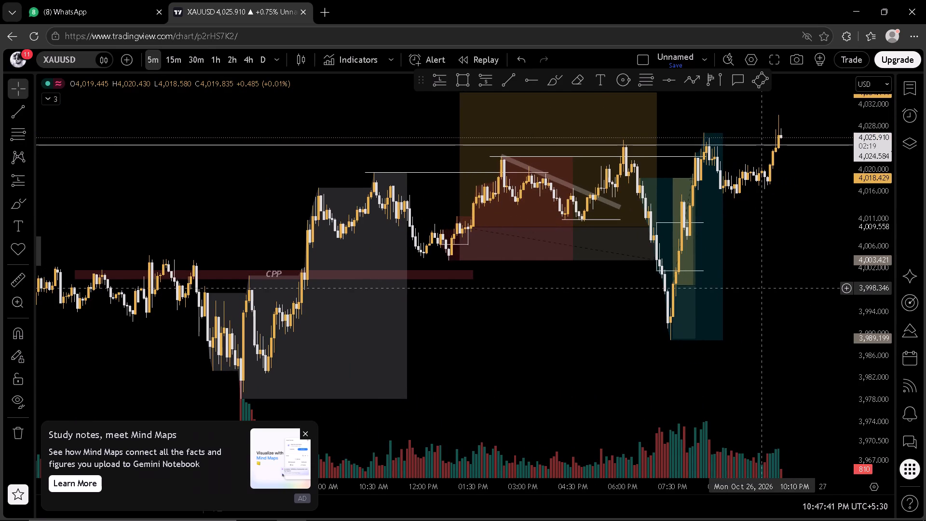
pyautogui.moveTo(762, 282); pyautogui.dragTo(726, 292)
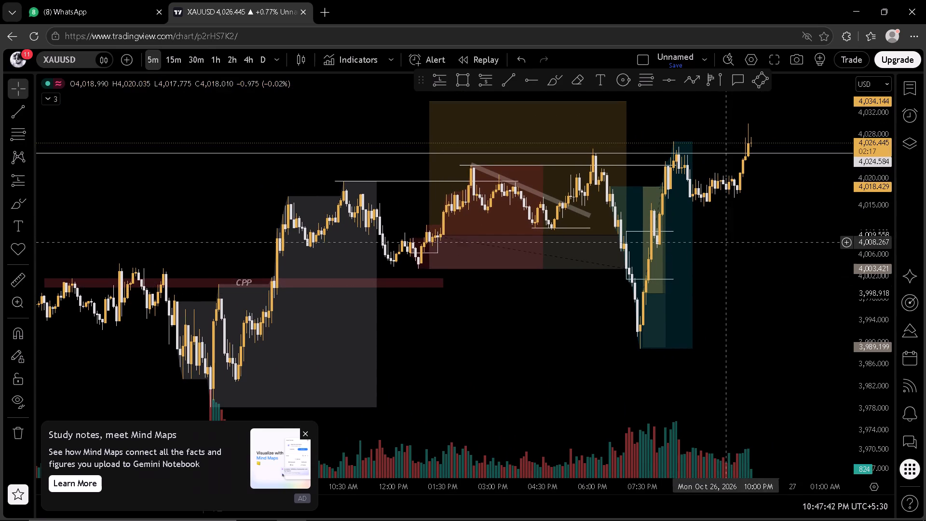
pyautogui.click(765, 239)
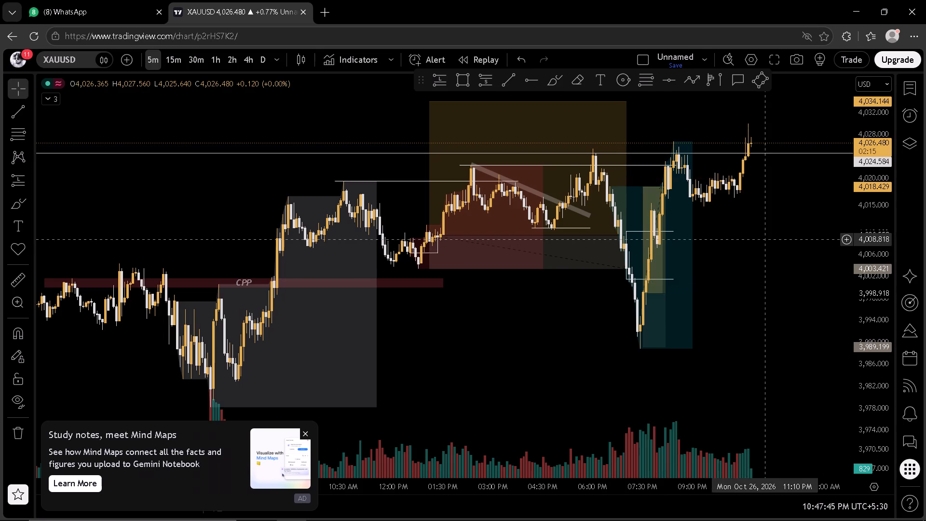
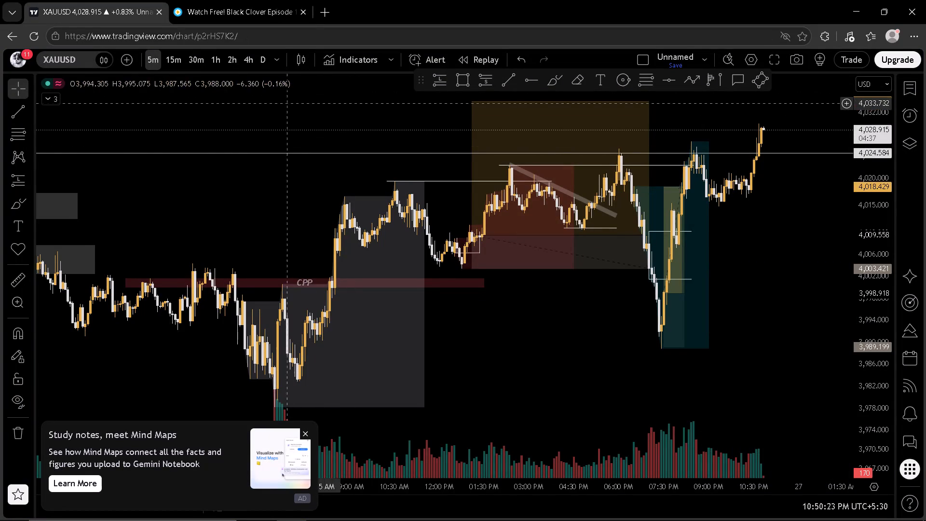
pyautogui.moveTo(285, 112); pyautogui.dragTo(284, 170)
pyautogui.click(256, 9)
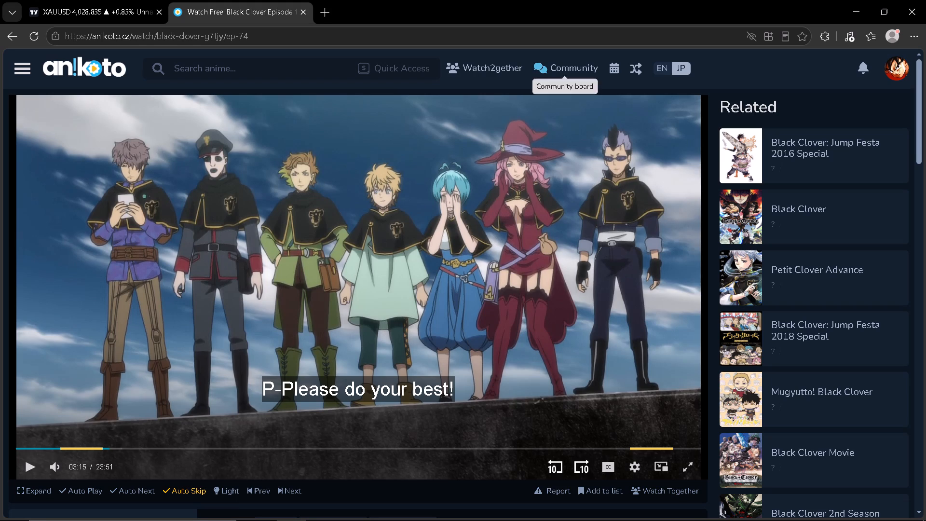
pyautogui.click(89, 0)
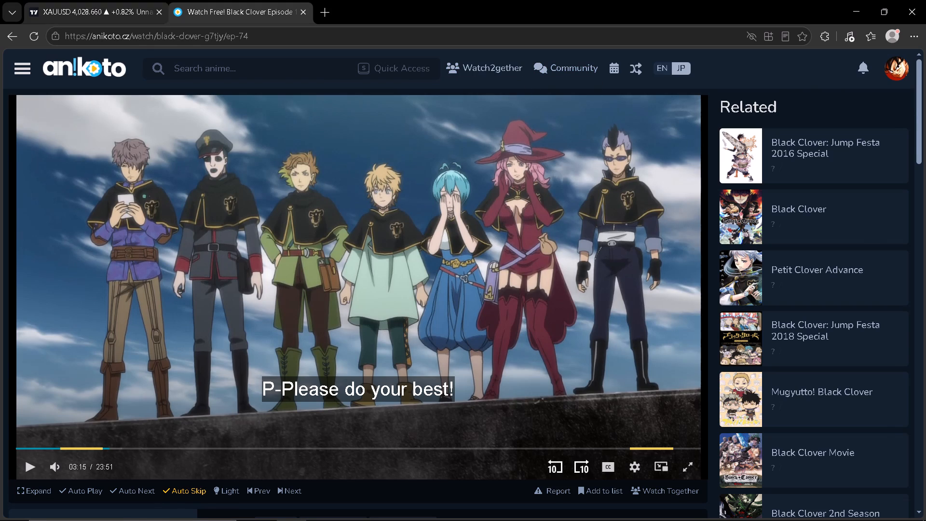
# Remove all 23 drawings from the XAUUSD 5-minute chart, keeping the indicators.
pyautogui.moveTo(264, 145); pyautogui.dragTo(211, 173)
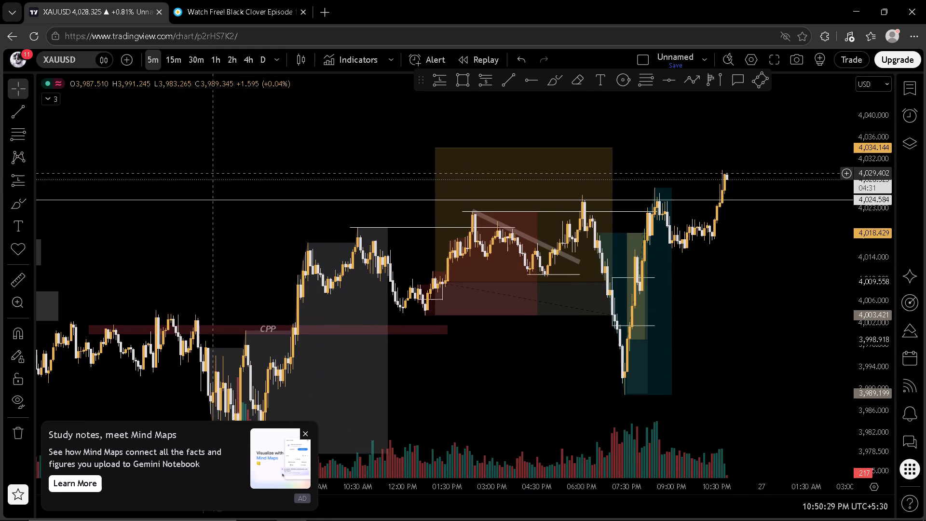
pyautogui.click(16, 440)
pyautogui.click(57, 426)
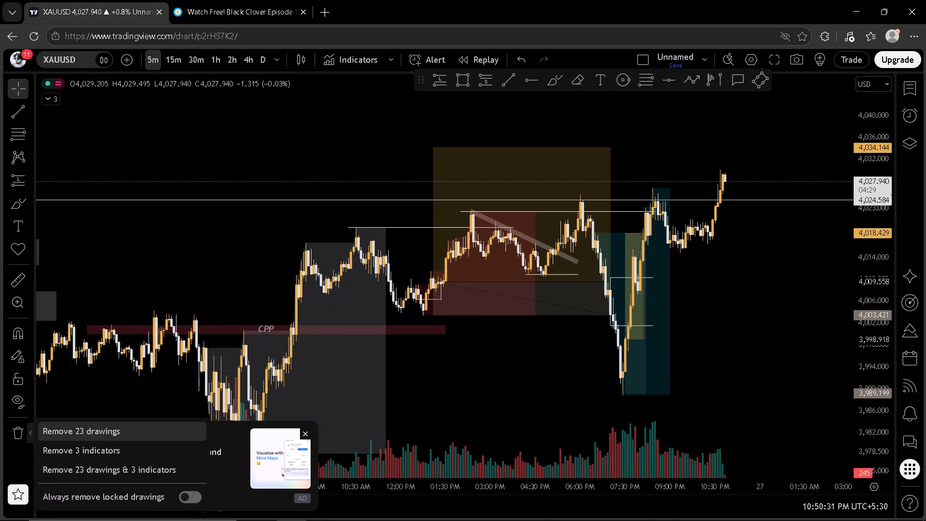
# Examine XAUUSD price action on the 4-hour, 1-hour, 30-minute and 15-minute timeframes.
pyautogui.click(244, 63)
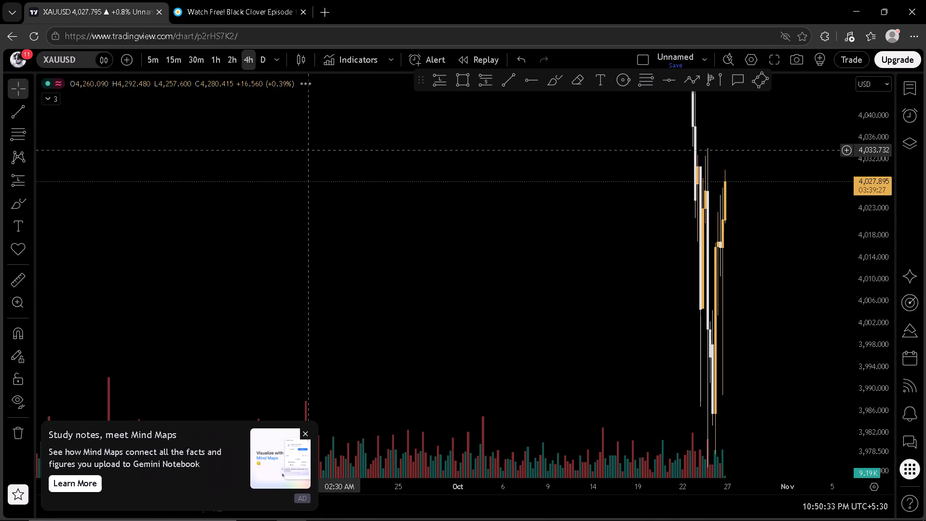
pyautogui.scroll(3, 703, 281)
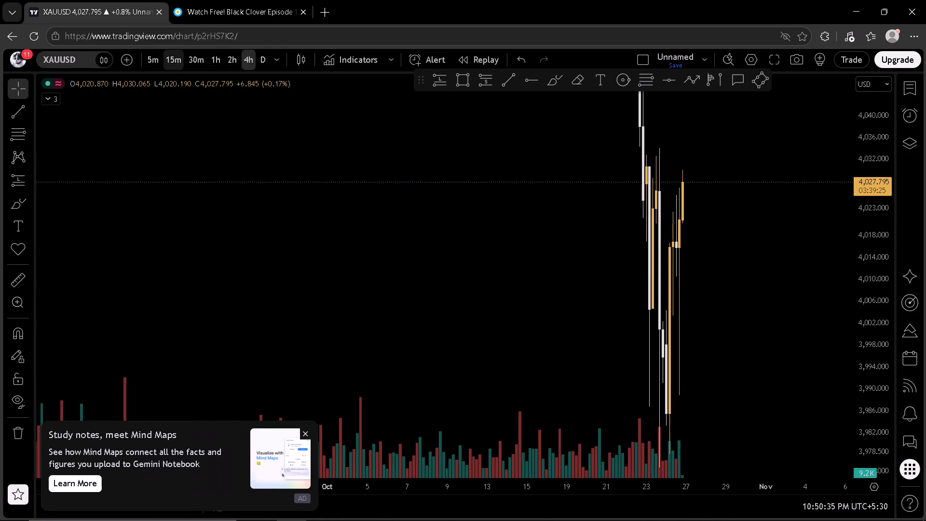
pyautogui.click(219, 59)
pyautogui.scroll(1, 807, 221)
pyautogui.moveTo(804, 208); pyautogui.dragTo(776, 234)
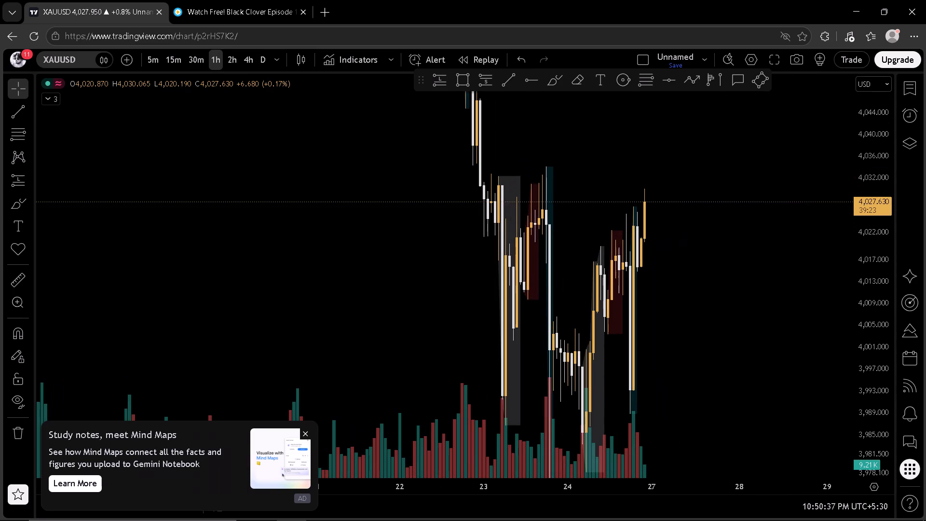
pyautogui.click(208, 67)
pyautogui.click(191, 63)
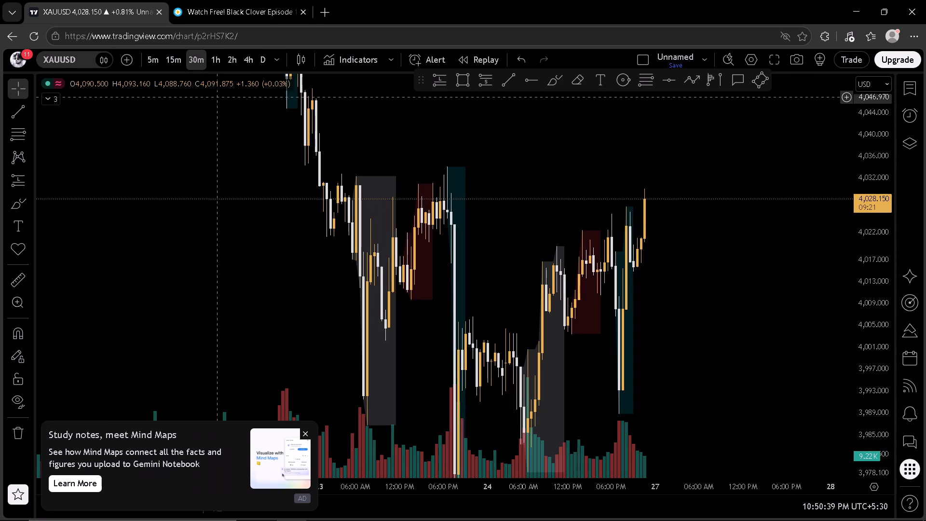
pyautogui.click(174, 68)
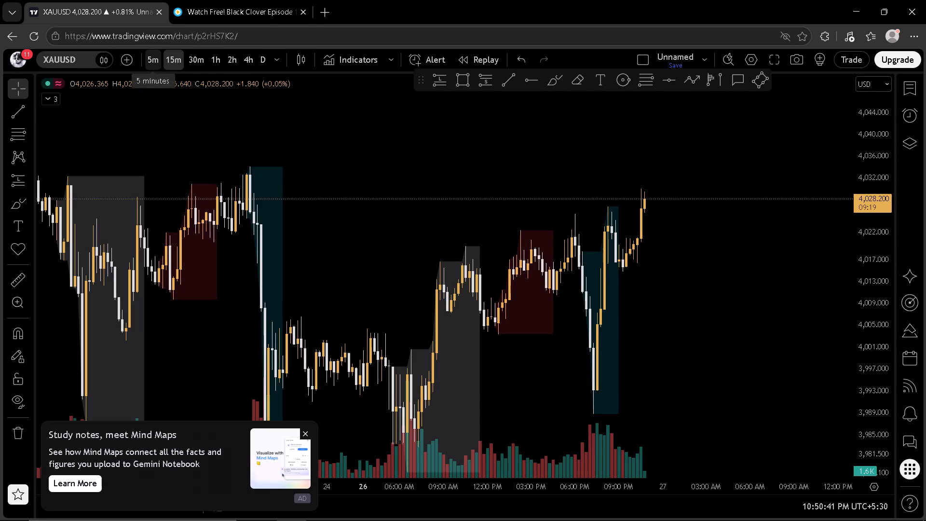
# On the 5-minute chart, draw a rectangle zone at about 4,030–4,034 from the October 23 swing high to just past the latest candle.
pyautogui.click(151, 63)
pyautogui.scroll(-8, 272, 174)
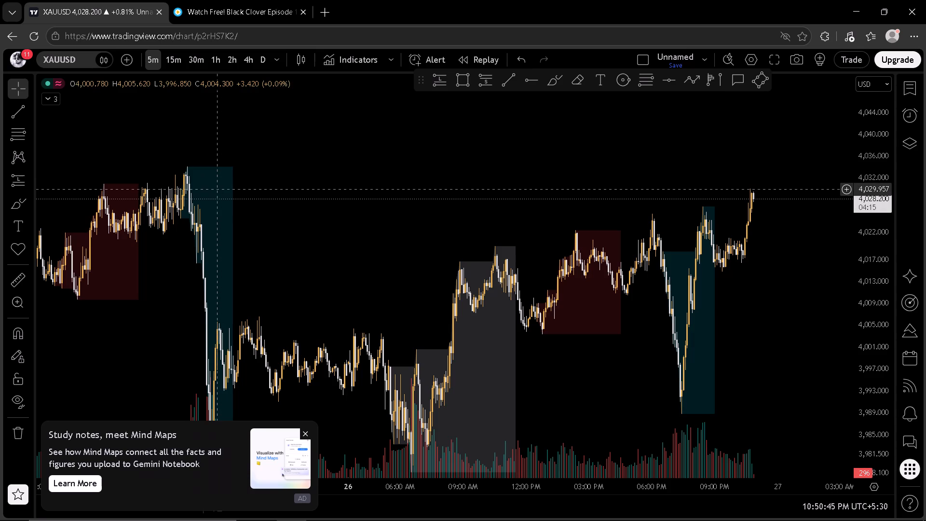
pyautogui.click(458, 82)
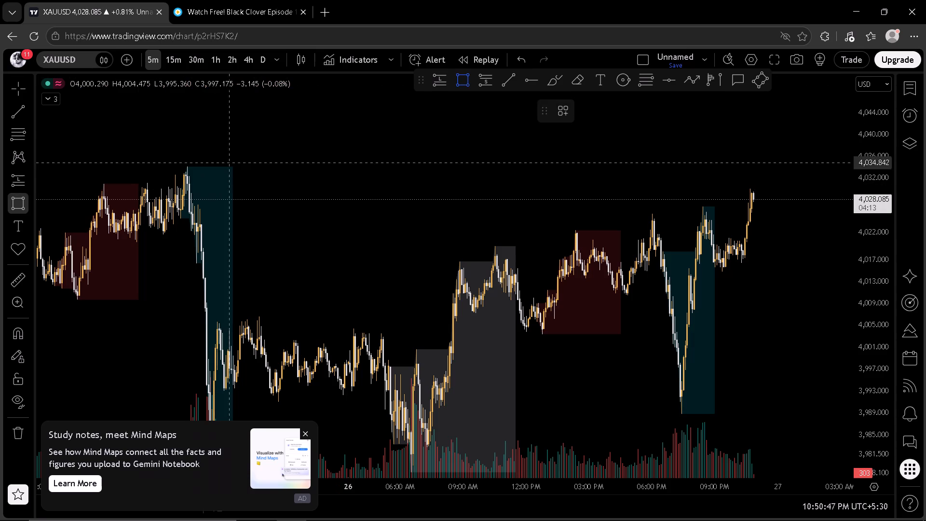
pyautogui.click(178, 189)
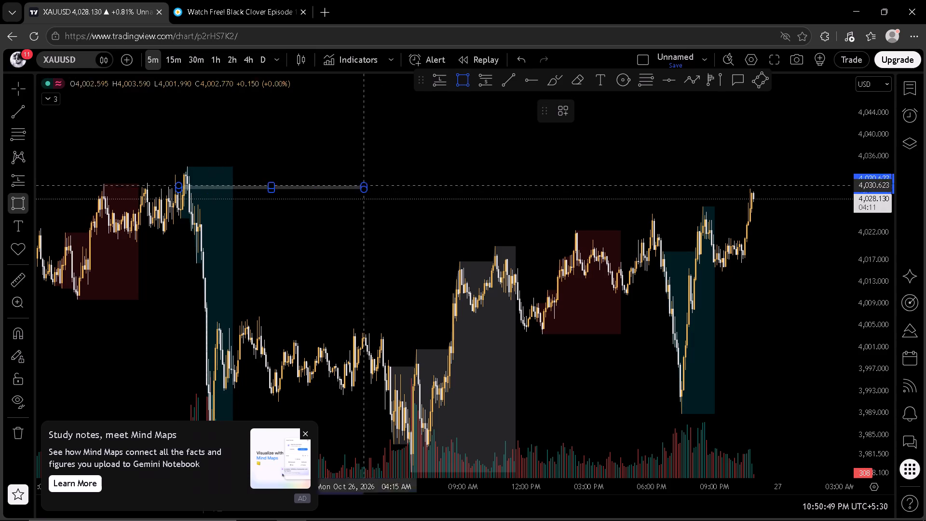
pyautogui.click(733, 166)
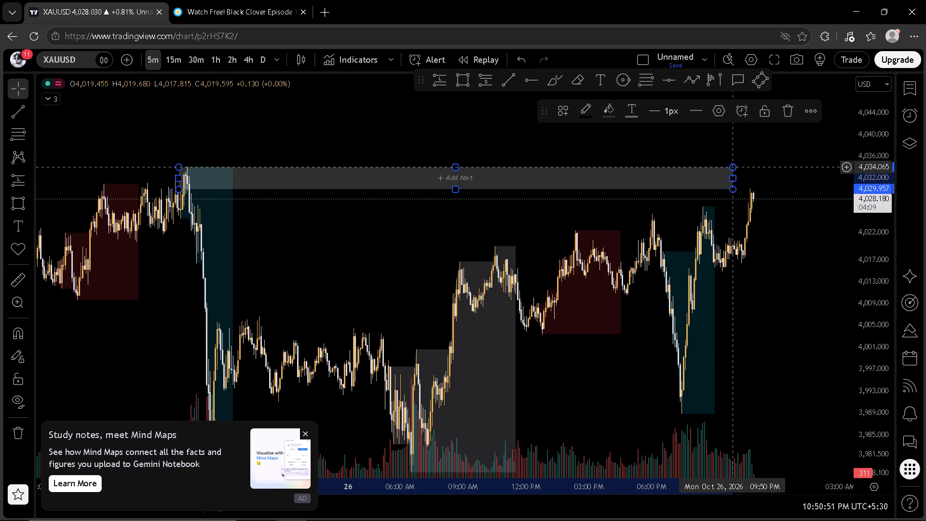
pyautogui.click(631, 146)
pyautogui.moveTo(736, 178); pyautogui.dragTo(761, 180)
pyautogui.click(801, 197)
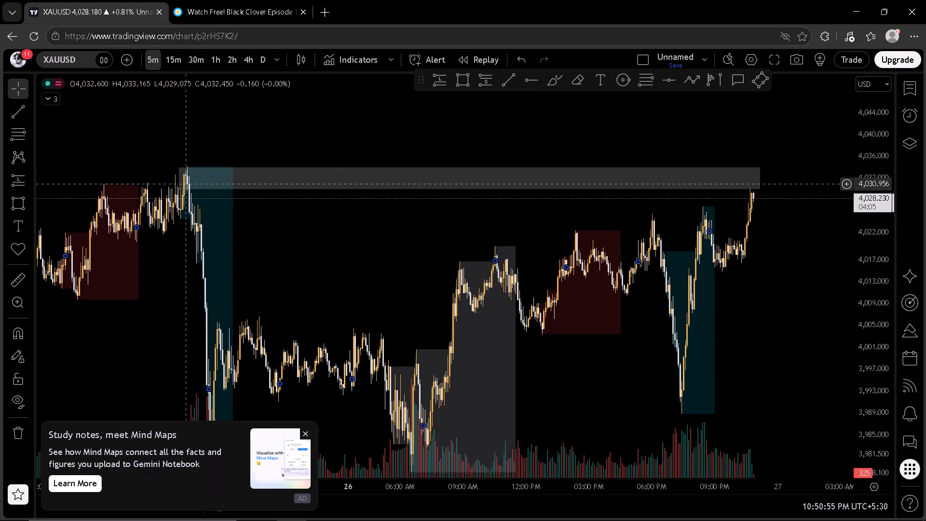
# Lower the rectangle zone's bottom edge to about 4,029.5 at the October 23 swing high.
pyautogui.moveTo(241, 216); pyautogui.dragTo(636, 251)
pyautogui.scroll(4, 804, 258)
pyautogui.scroll(3, 882, 265)
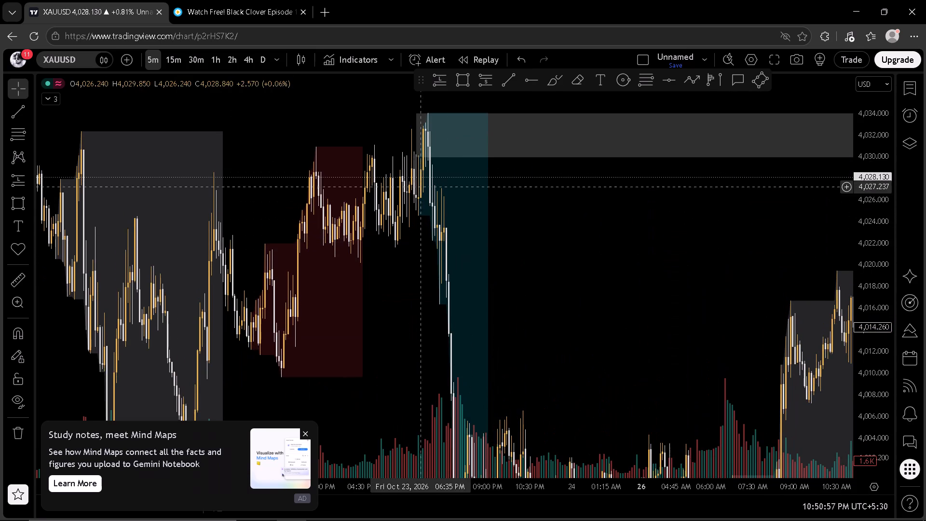
pyautogui.moveTo(418, 156); pyautogui.dragTo(417, 161)
pyautogui.click(630, 223)
# Examine the 5-minute price action from the October 23 sell-off to the latest candles against the new zone.
pyautogui.scroll(-5, 729, 243)
pyautogui.moveTo(734, 251); pyautogui.dragTo(170, 274)
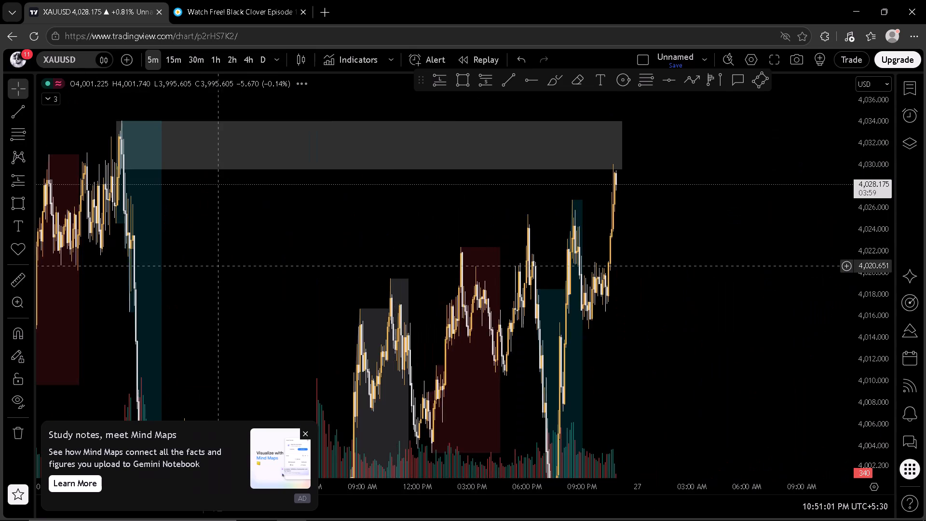
pyautogui.scroll(3, 504, 231)
pyautogui.scroll(-5, 268, 294)
pyautogui.moveTo(235, 279); pyautogui.dragTo(488, 291)
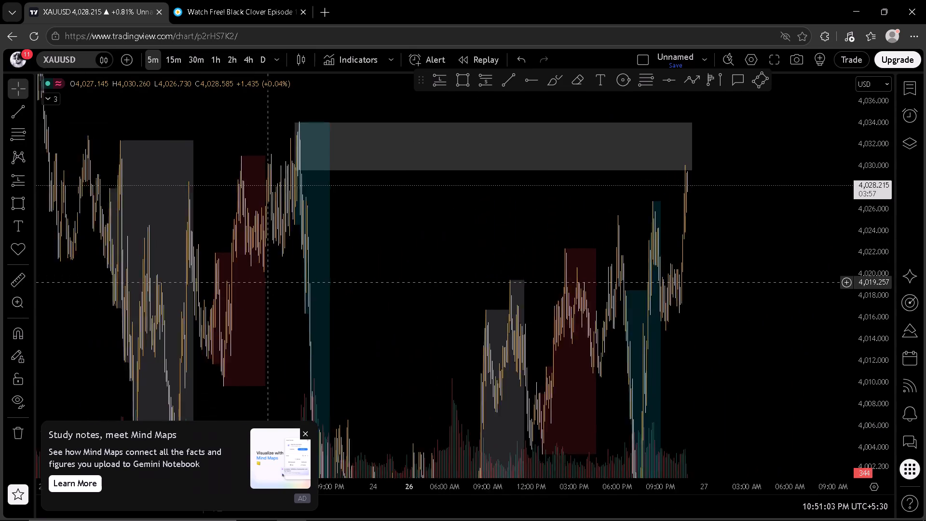
pyautogui.moveTo(488, 291); pyautogui.dragTo(568, 295)
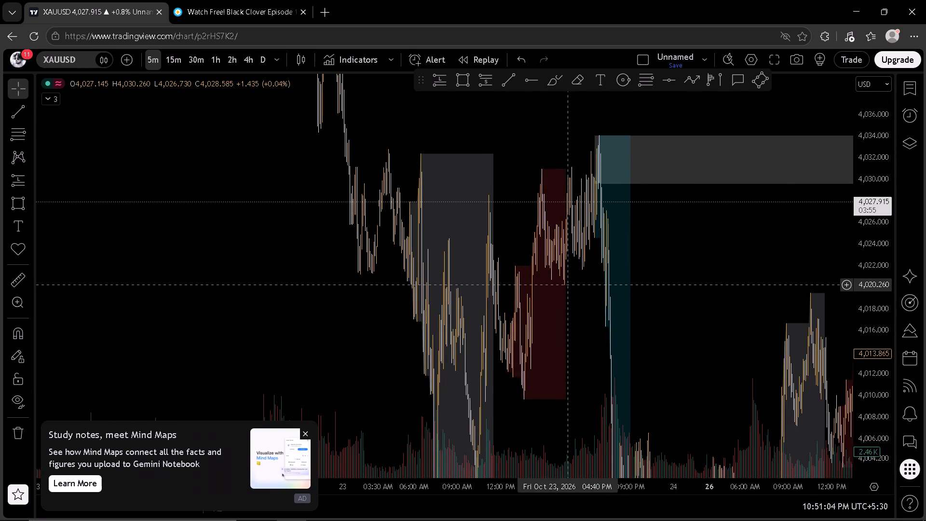
pyautogui.scroll(4, 613, 281)
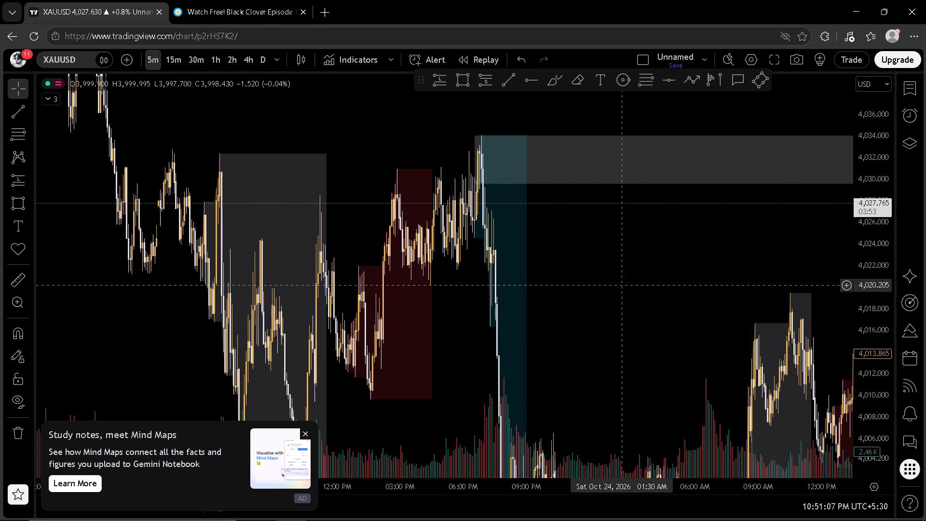
pyautogui.moveTo(619, 288); pyautogui.dragTo(437, 274)
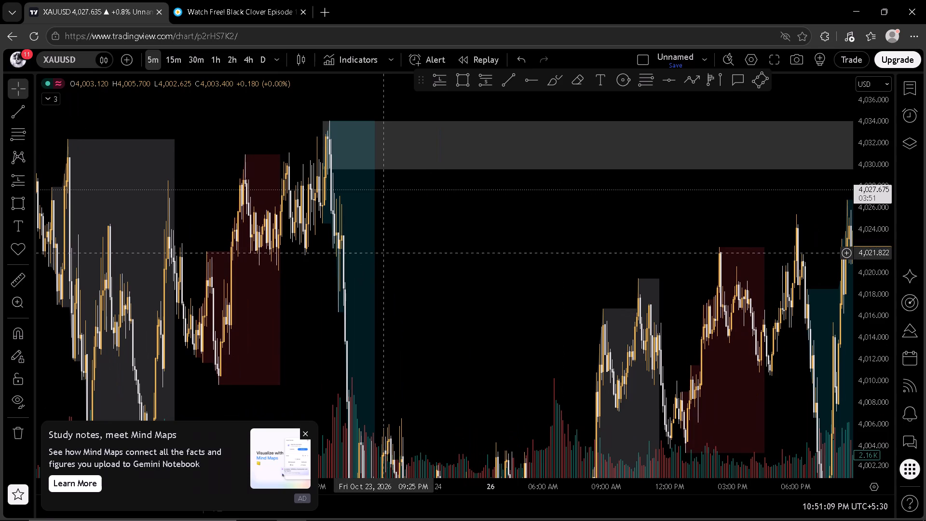
pyautogui.moveTo(381, 246); pyautogui.dragTo(101, 265)
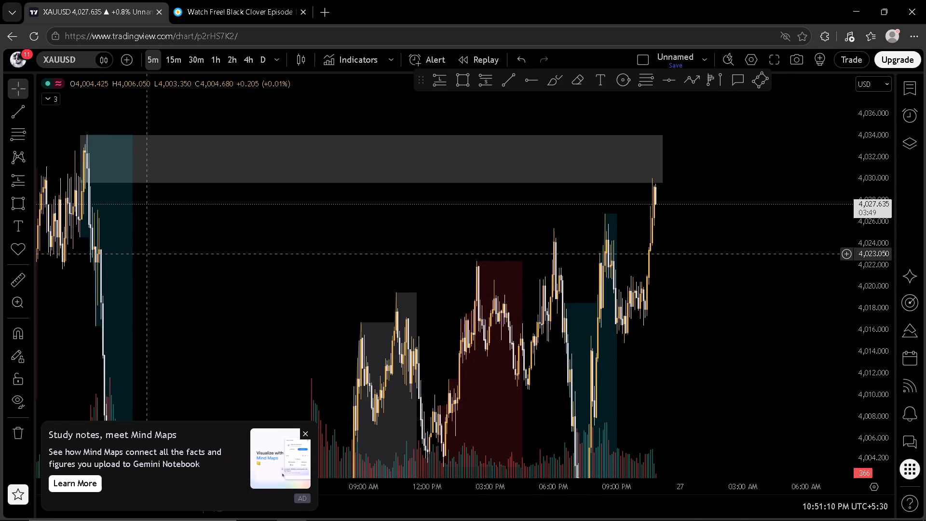
pyautogui.click(247, 184)
pyautogui.click(305, 209)
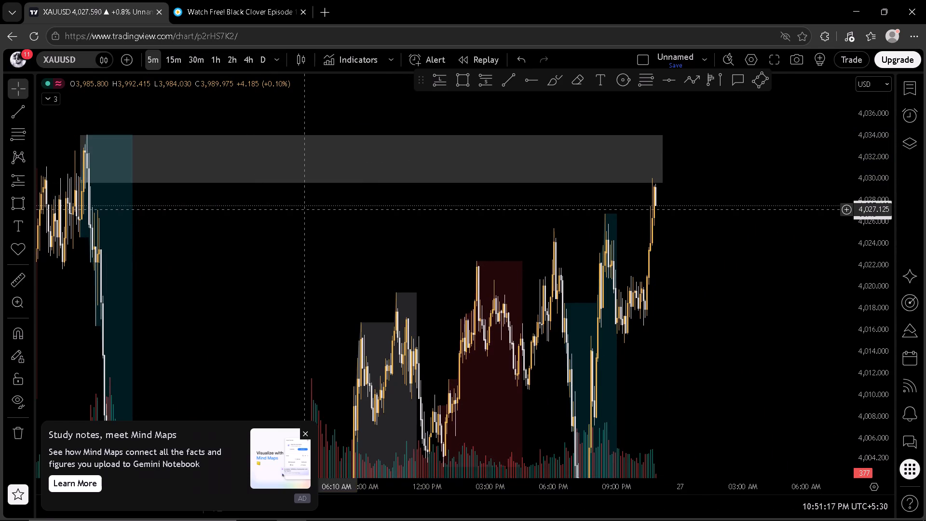
pyautogui.moveTo(350, 214); pyautogui.dragTo(436, 224)
pyautogui.scroll(4, 454, 229)
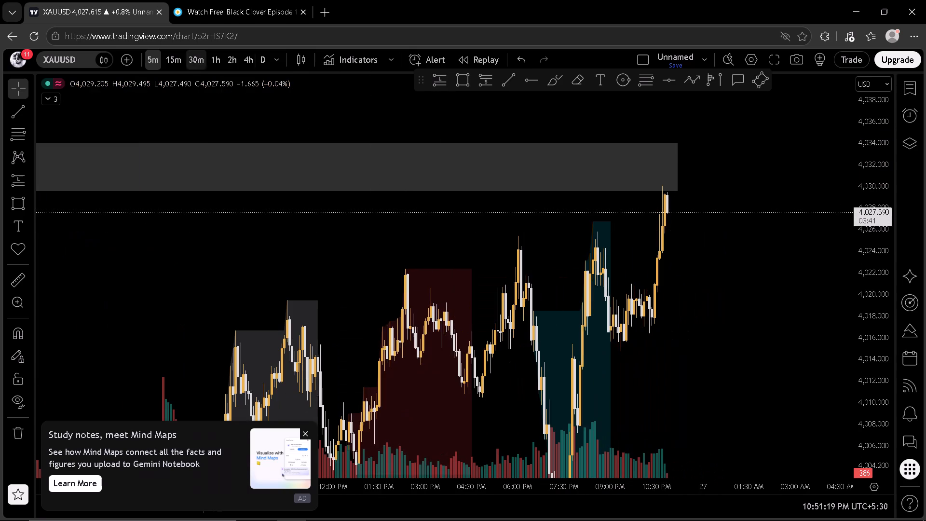
# Change the chart interval to 3 minutes, then to 1 minute, focusing on the latest candles beneath the zone.
pyautogui.press('3')
pyautogui.press('Return')
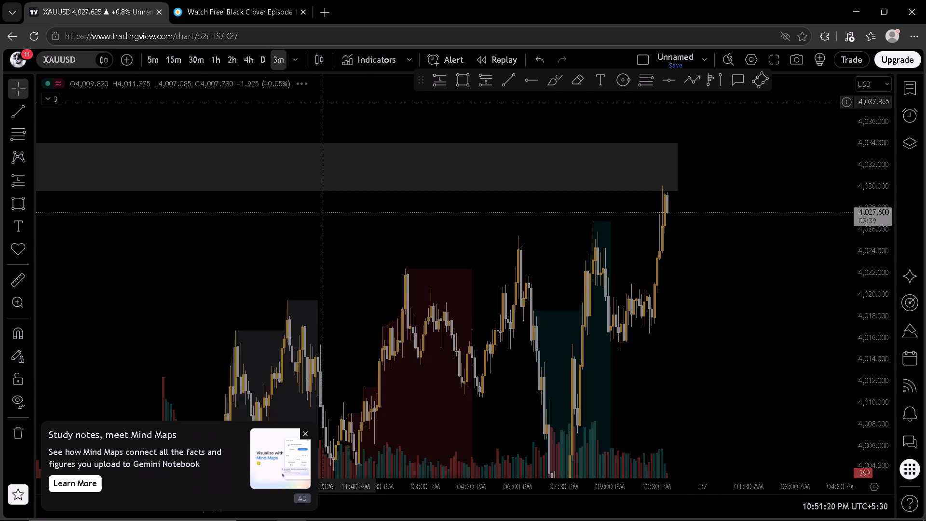
pyautogui.press('1')
pyautogui.press('Return')
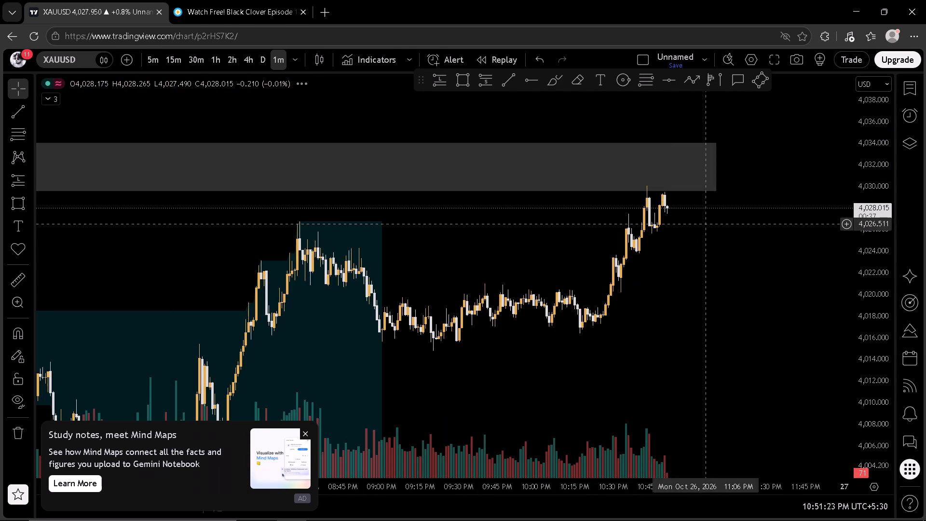
pyautogui.scroll(2, 717, 223)
pyautogui.scroll(3, 867, 235)
pyautogui.scroll(4, 759, 224)
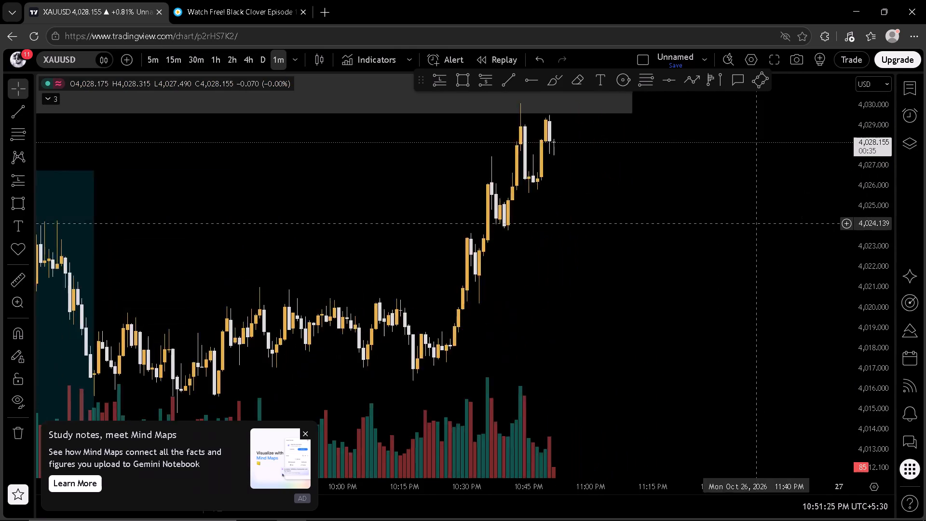
pyautogui.scroll(1, 756, 223)
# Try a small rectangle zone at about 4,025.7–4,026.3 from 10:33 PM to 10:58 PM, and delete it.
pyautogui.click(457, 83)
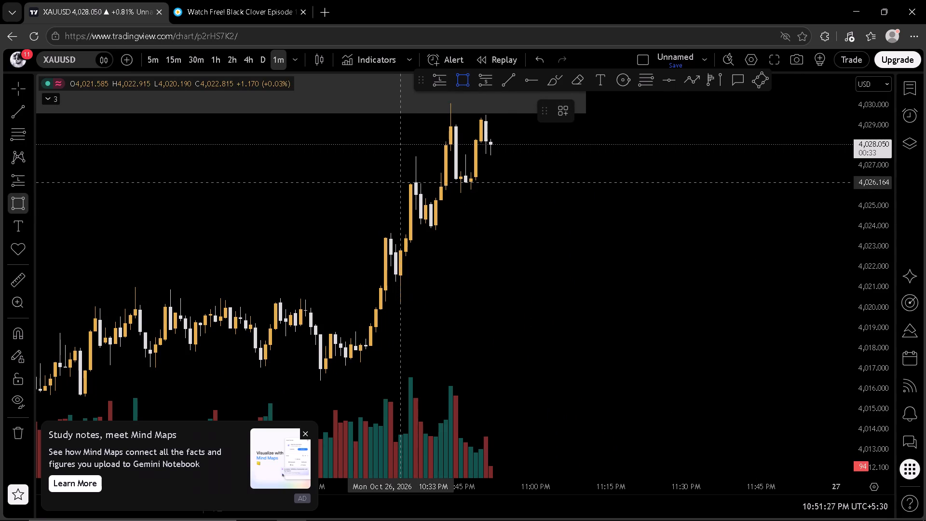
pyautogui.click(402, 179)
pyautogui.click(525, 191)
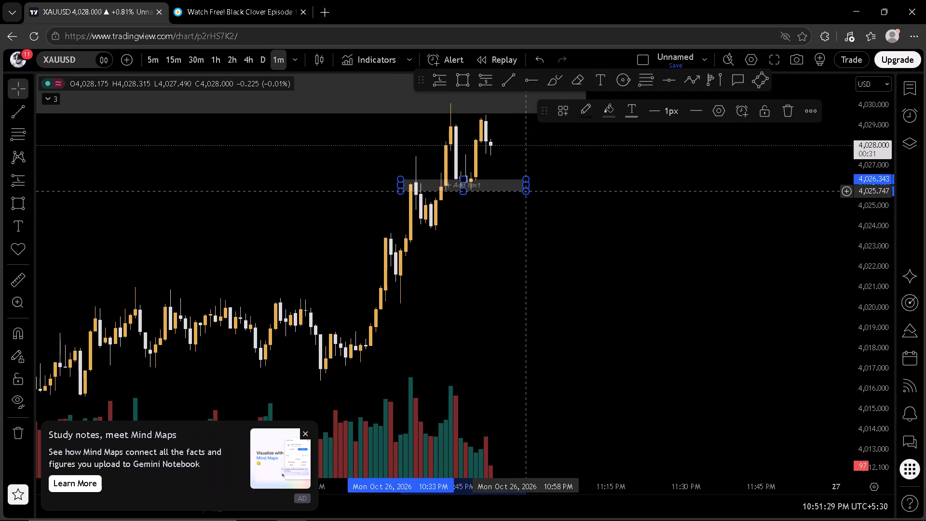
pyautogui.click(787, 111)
# Draw a level rotated rectangle from 10:34 PM to 10:59 PM, centred at about 4,026.0 with its lower edge at about 4,025.7.
pyautogui.click(746, 84)
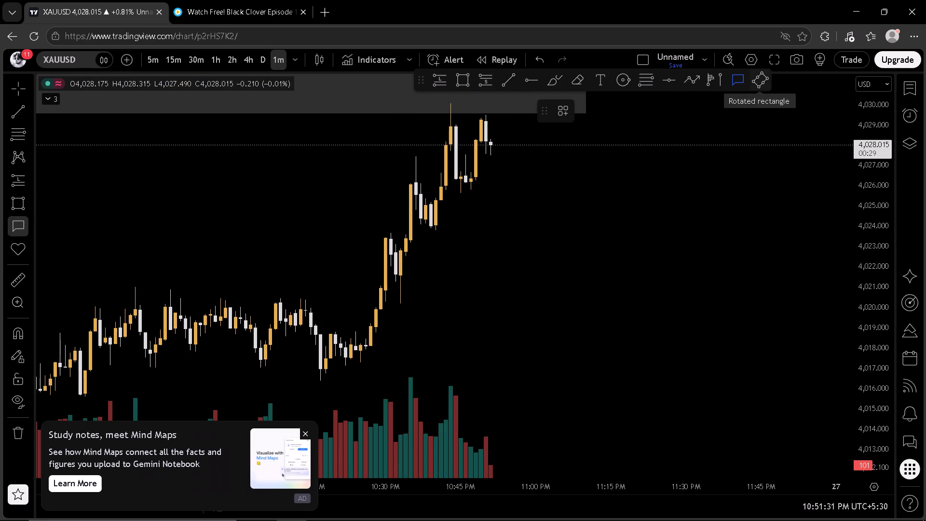
pyautogui.click(754, 84)
pyautogui.click(405, 185)
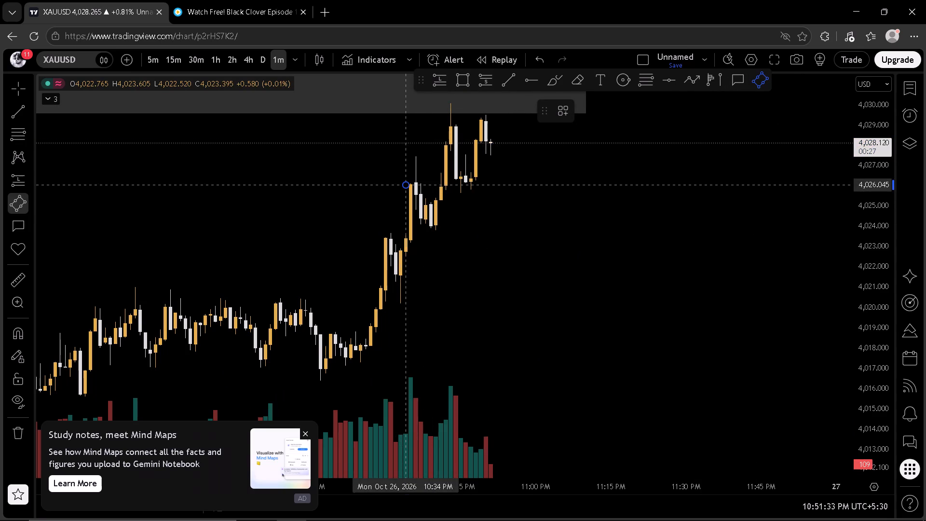
pyautogui.click(533, 185)
pyautogui.click(533, 192)
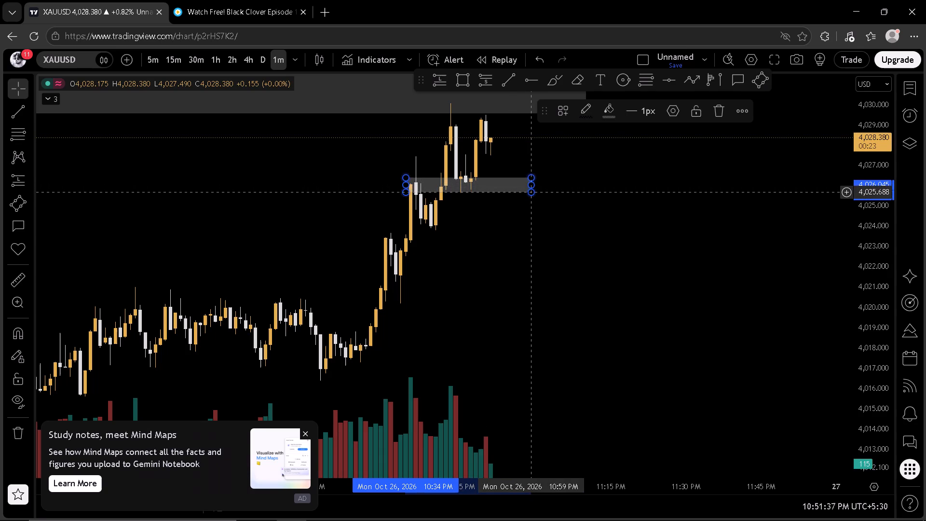
pyautogui.click(629, 178)
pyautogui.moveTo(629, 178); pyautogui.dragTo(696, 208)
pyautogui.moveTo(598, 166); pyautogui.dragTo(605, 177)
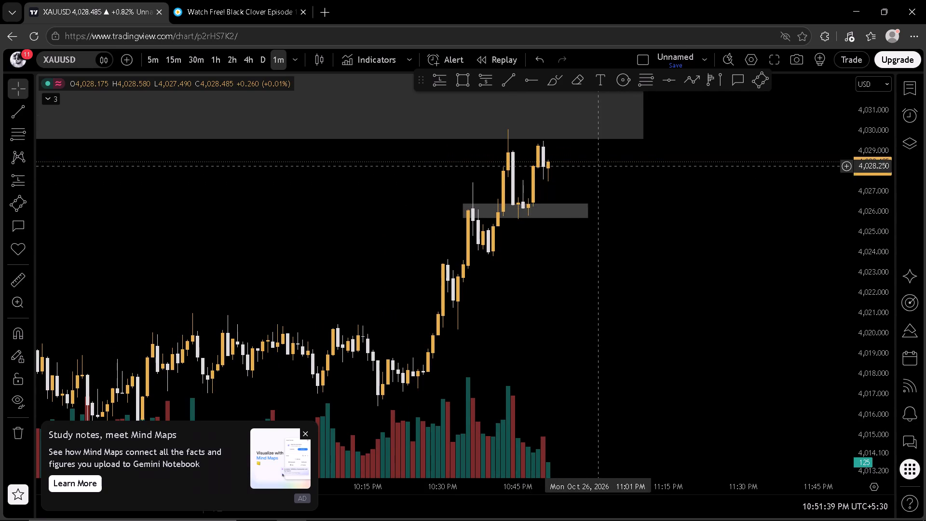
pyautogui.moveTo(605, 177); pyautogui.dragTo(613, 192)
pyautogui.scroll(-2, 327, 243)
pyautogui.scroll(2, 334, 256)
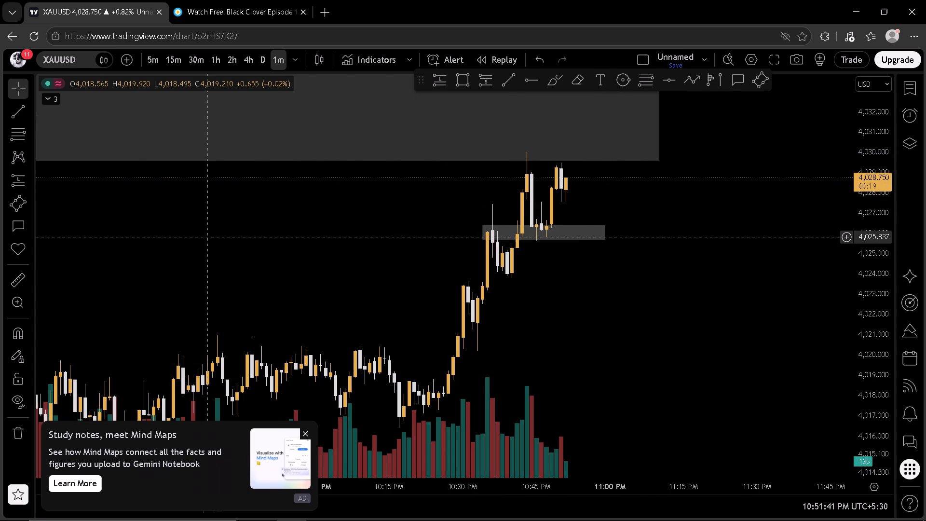
# Switch to the US100 symbol and examine its recent price action on the 5-minute chart.
pyautogui.click(208, 236)
pyautogui.press('space')
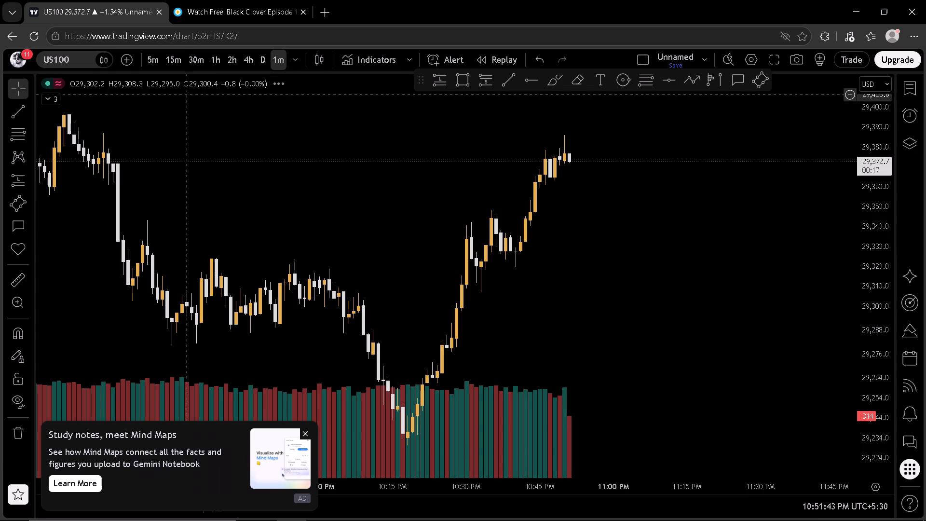
pyautogui.click(151, 51)
pyautogui.moveTo(650, 354); pyautogui.dragTo(646, 268)
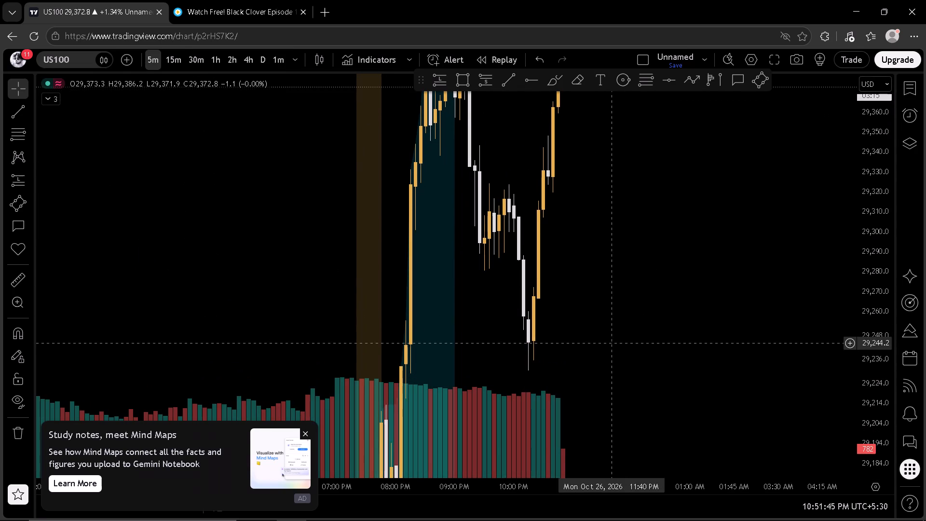
pyautogui.scroll(-2, 606, 327)
pyautogui.scroll(-3, 872, 271)
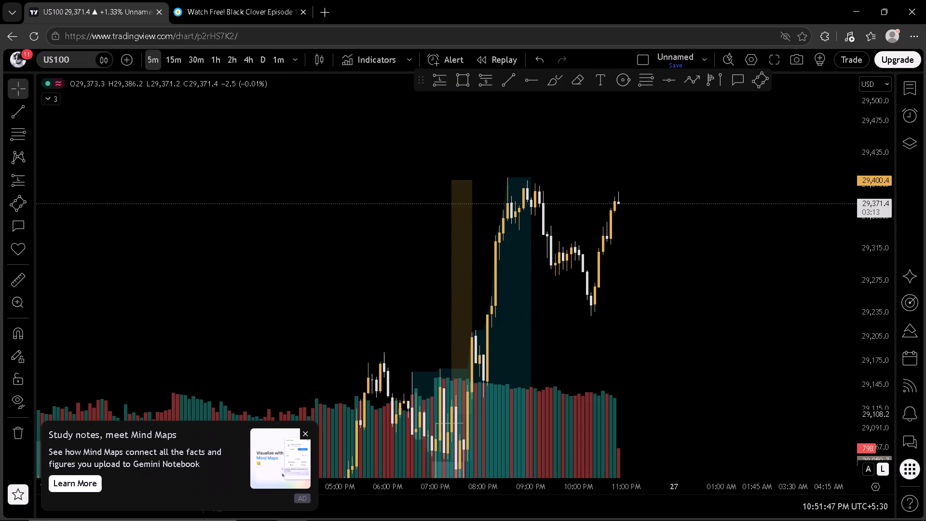
pyautogui.moveTo(737, 343); pyautogui.dragTo(751, 235)
pyautogui.moveTo(636, 296); pyautogui.dragTo(675, 239)
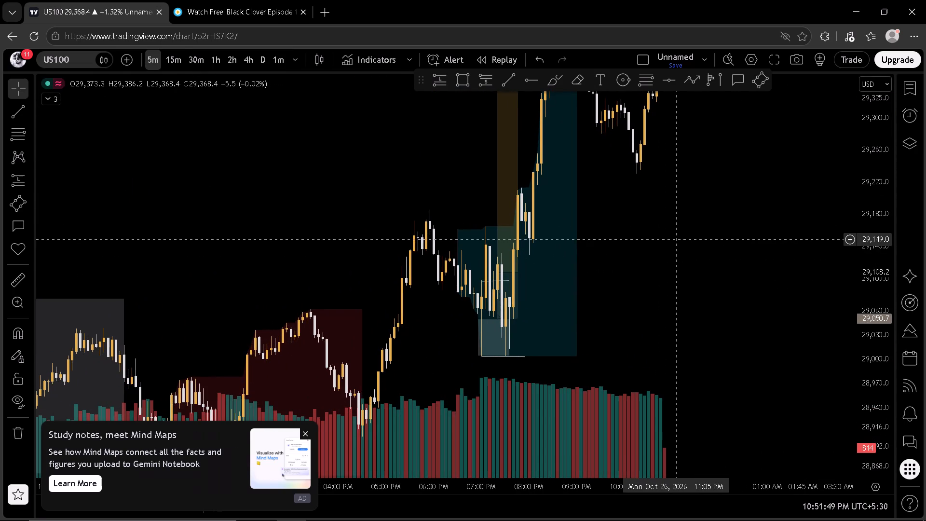
pyautogui.moveTo(663, 245); pyautogui.dragTo(666, 359)
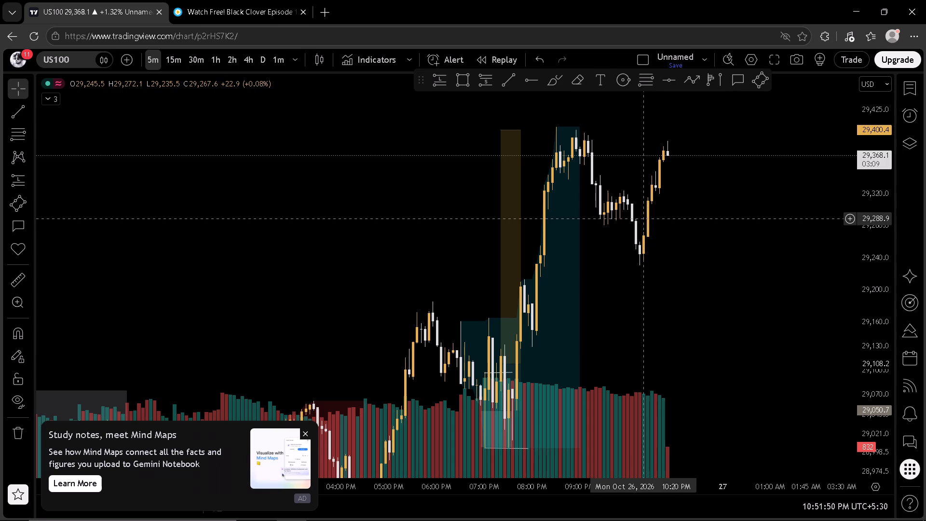
pyautogui.moveTo(770, 267); pyautogui.dragTo(772, 316)
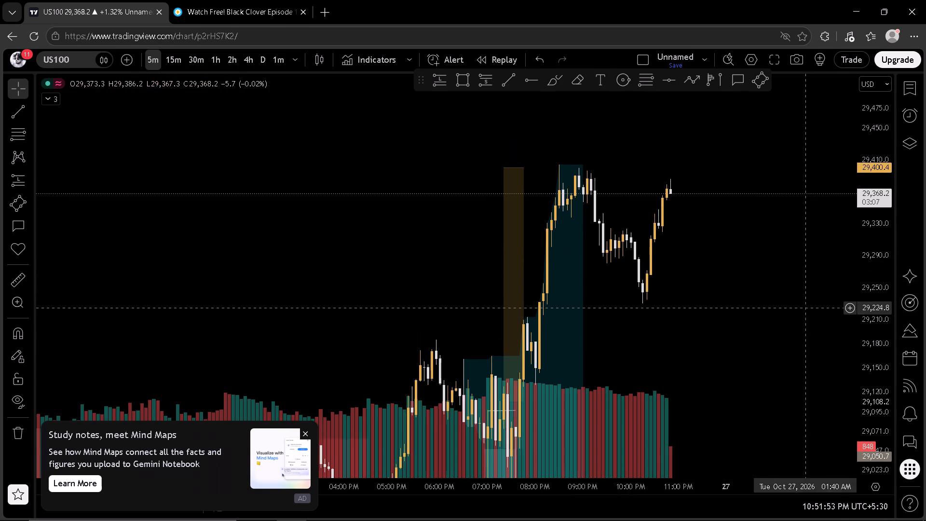
# Place a long position on US100 with entry at about 29,309.6 at 10:25 PM and its stop at about 29,229.0.
pyautogui.scroll(1, 831, 302)
pyautogui.scroll(1, 886, 290)
pyautogui.scroll(3, 732, 286)
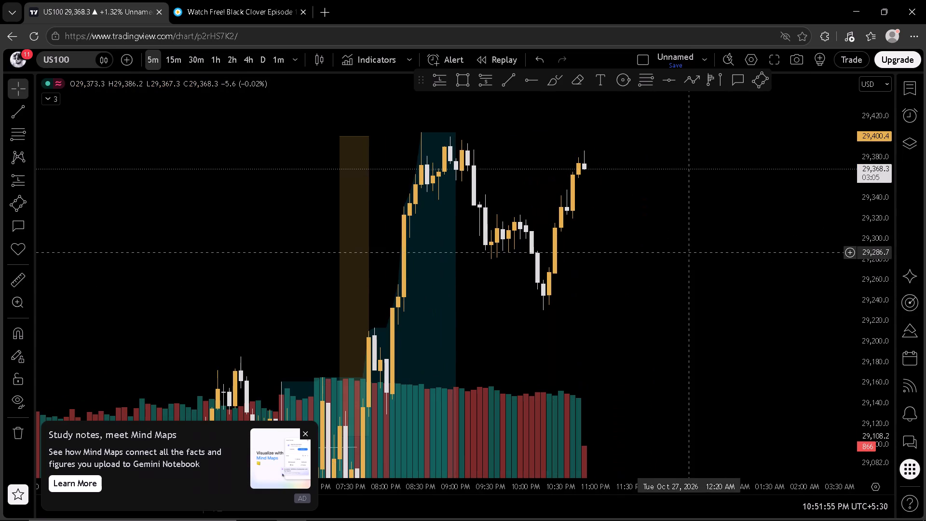
pyautogui.click(434, 78)
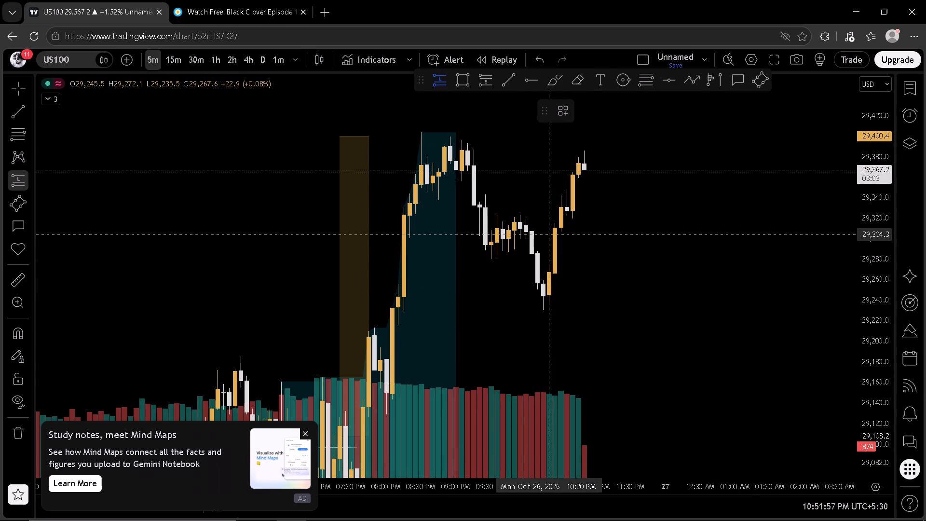
pyautogui.click(556, 229)
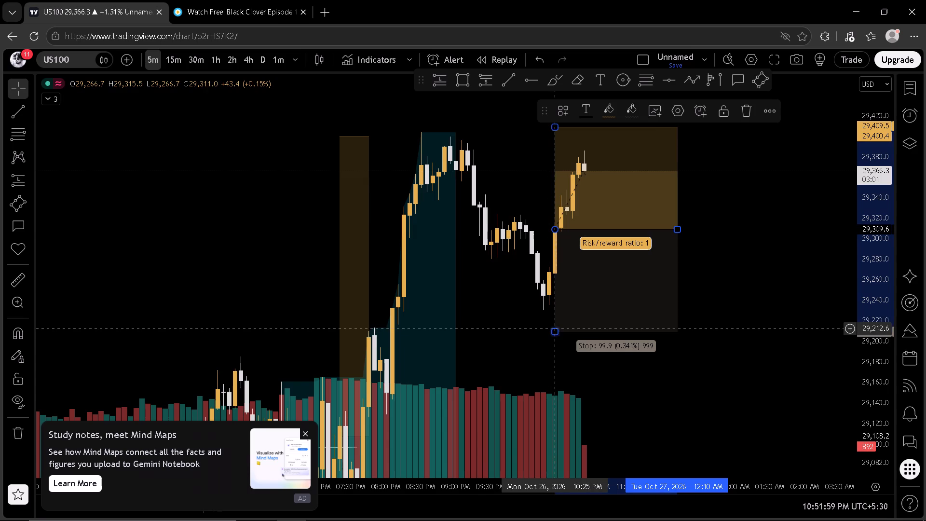
pyautogui.moveTo(555, 332); pyautogui.dragTo(556, 312)
pyautogui.click(555, 312)
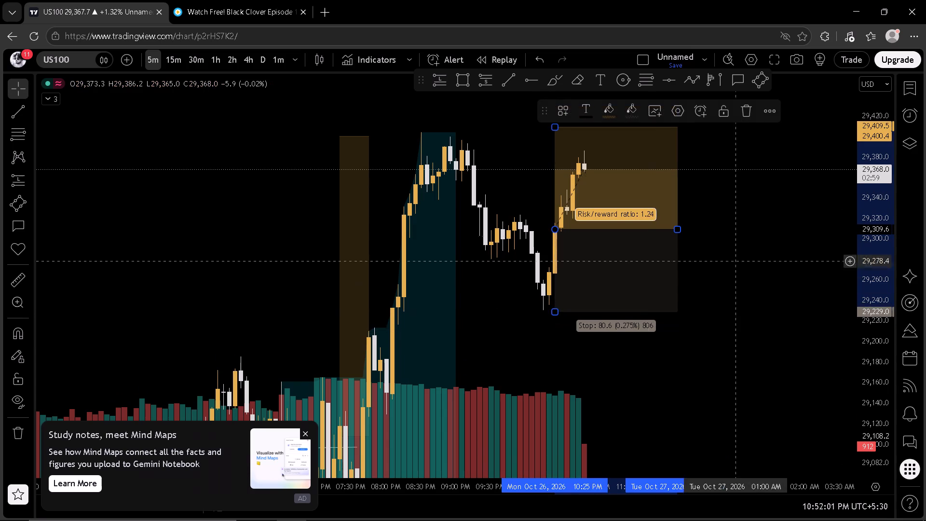
pyautogui.click(774, 212)
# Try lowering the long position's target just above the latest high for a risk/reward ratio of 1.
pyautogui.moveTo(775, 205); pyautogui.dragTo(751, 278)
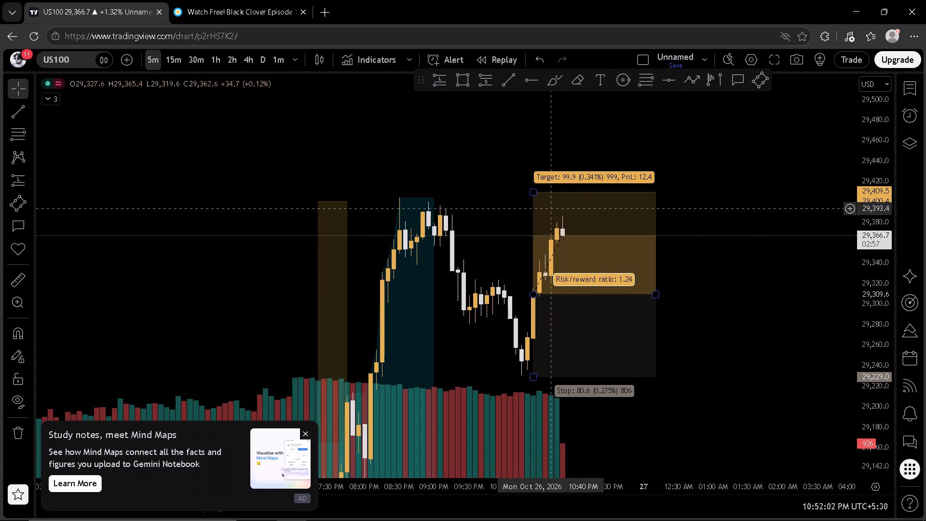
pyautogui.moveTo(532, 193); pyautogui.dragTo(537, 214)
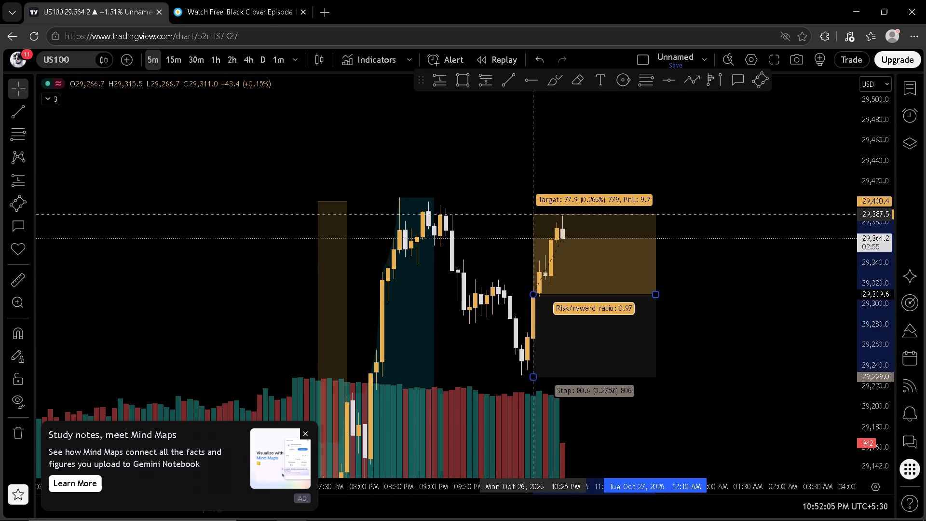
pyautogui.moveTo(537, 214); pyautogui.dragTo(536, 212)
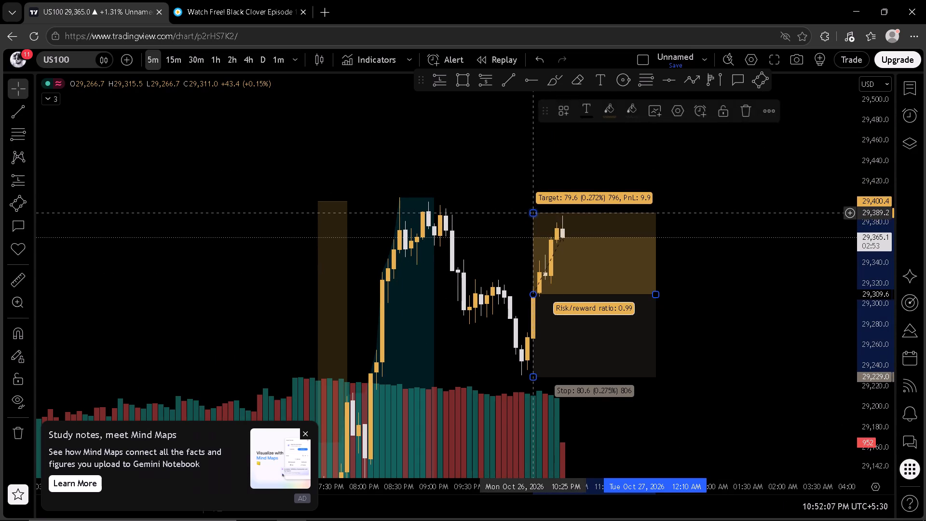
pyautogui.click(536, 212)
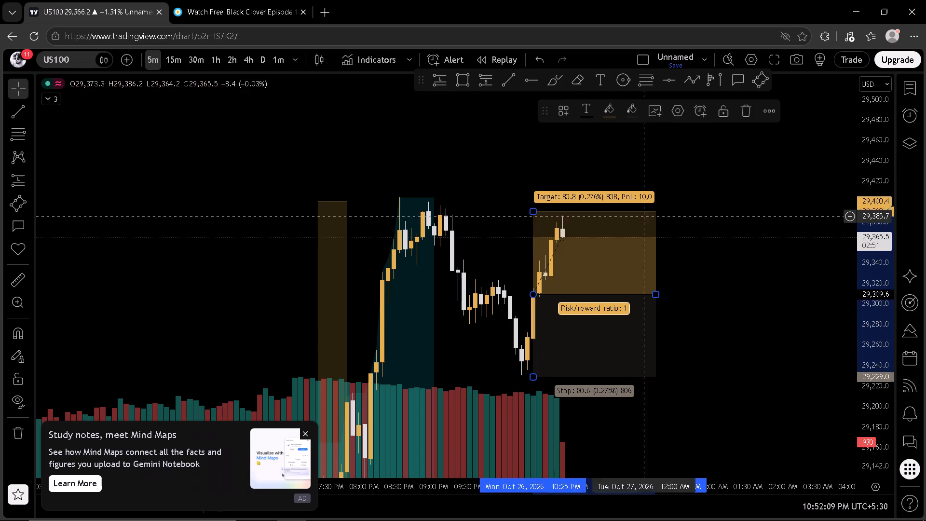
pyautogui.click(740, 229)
# Set the long position's target to about 29,470.9.
pyautogui.moveTo(535, 211); pyautogui.dragTo(552, 162)
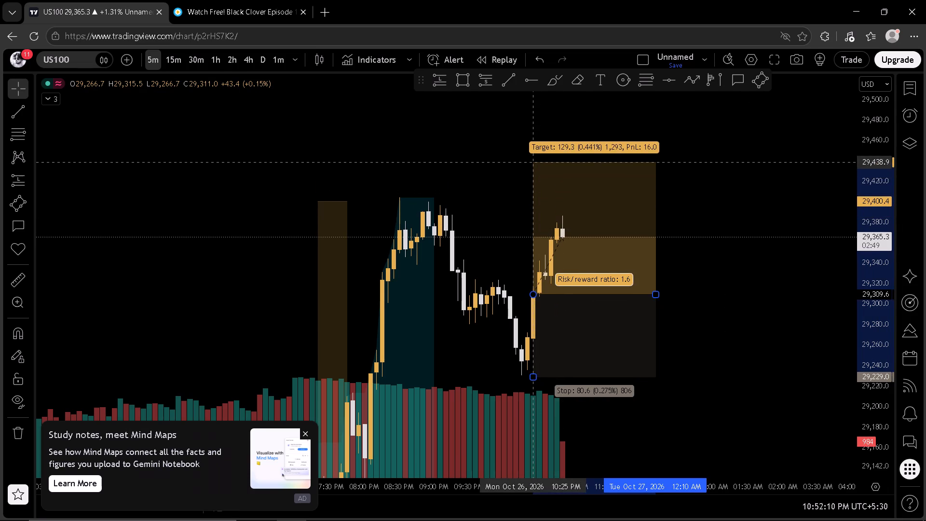
pyautogui.moveTo(552, 162); pyautogui.dragTo(546, 130)
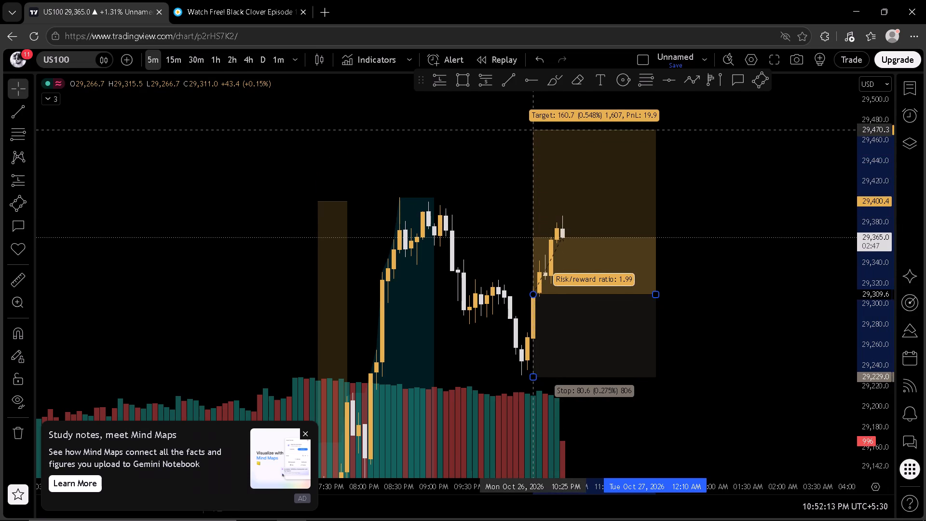
pyautogui.moveTo(546, 130); pyautogui.dragTo(545, 129)
pyautogui.click(794, 228)
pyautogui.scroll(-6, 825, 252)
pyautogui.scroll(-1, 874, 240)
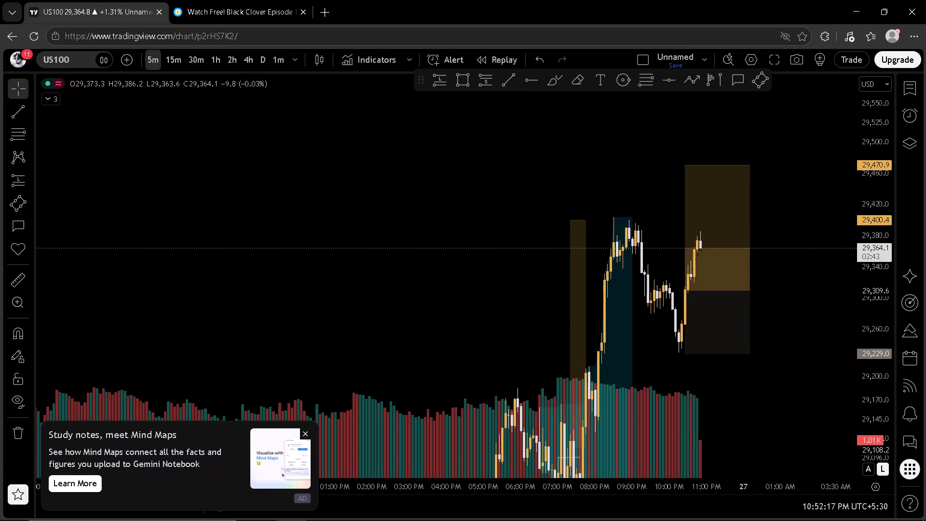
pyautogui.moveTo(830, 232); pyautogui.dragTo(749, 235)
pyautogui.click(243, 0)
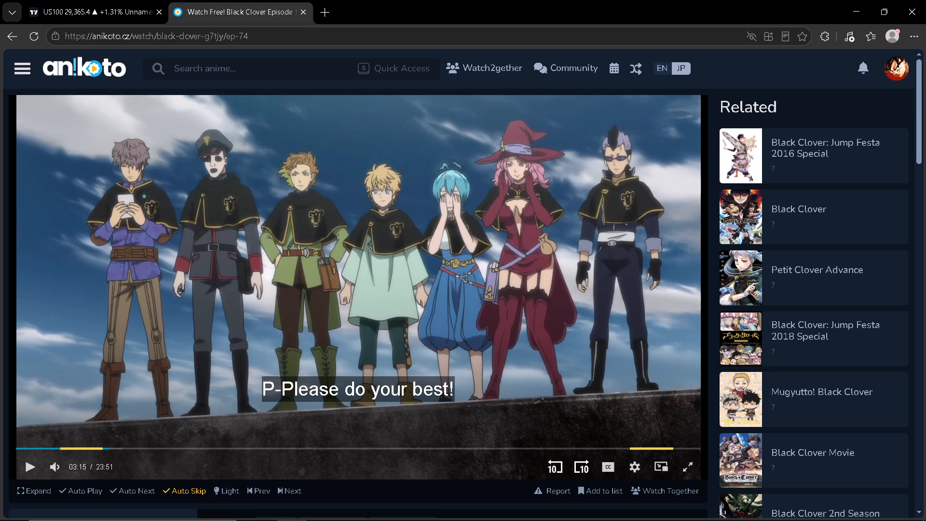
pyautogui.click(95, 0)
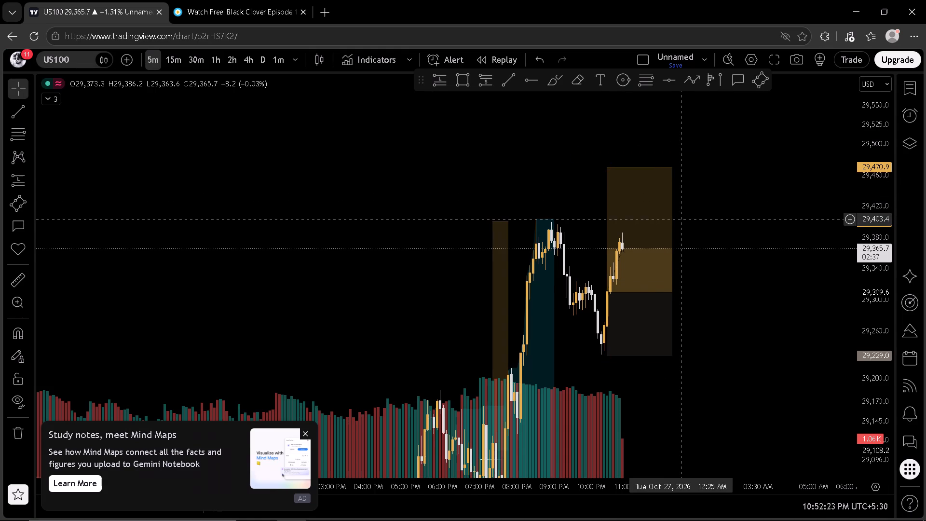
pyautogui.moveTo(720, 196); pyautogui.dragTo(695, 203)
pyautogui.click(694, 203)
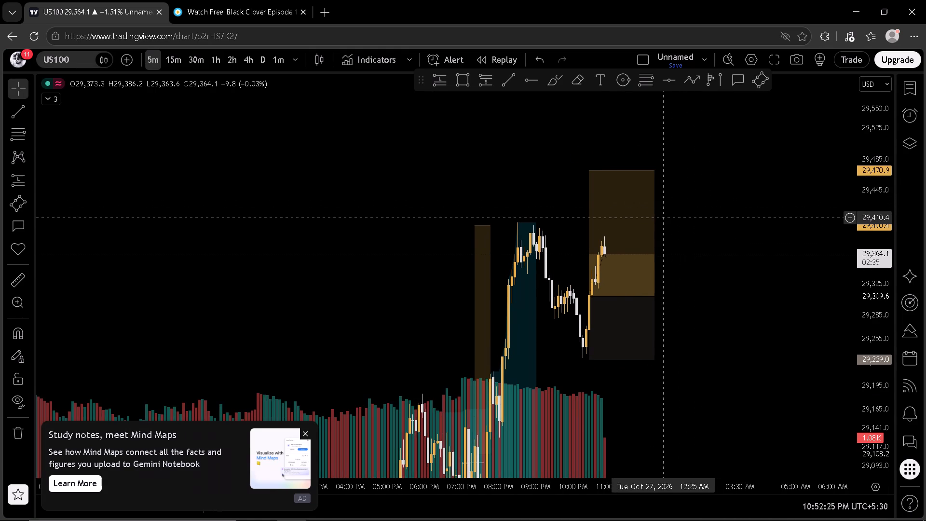
# Switch the chart to the XAUUSD symbol.
pyautogui.press('space')
# Open Kindle Direct Publishing in a new browser tab and go to its Reports dashboard.
pyautogui.click(317, 11)
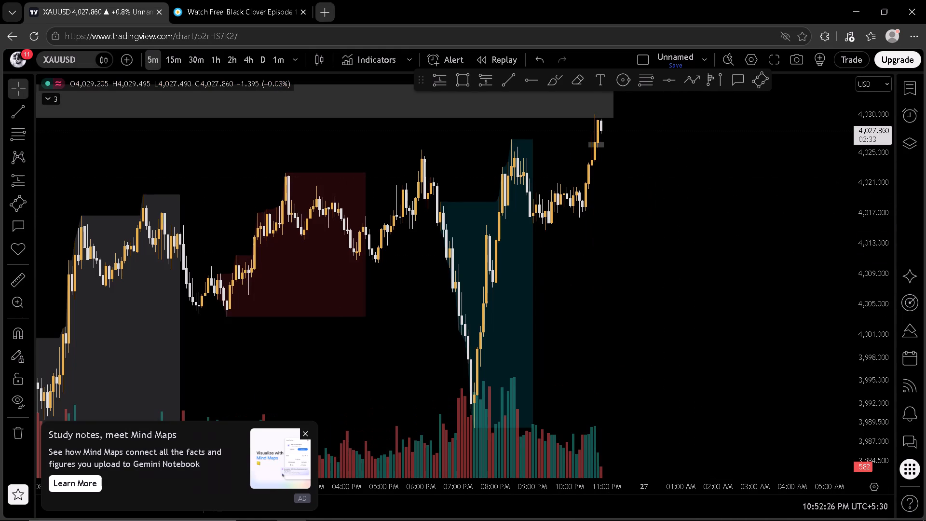
pyautogui.write('KD')
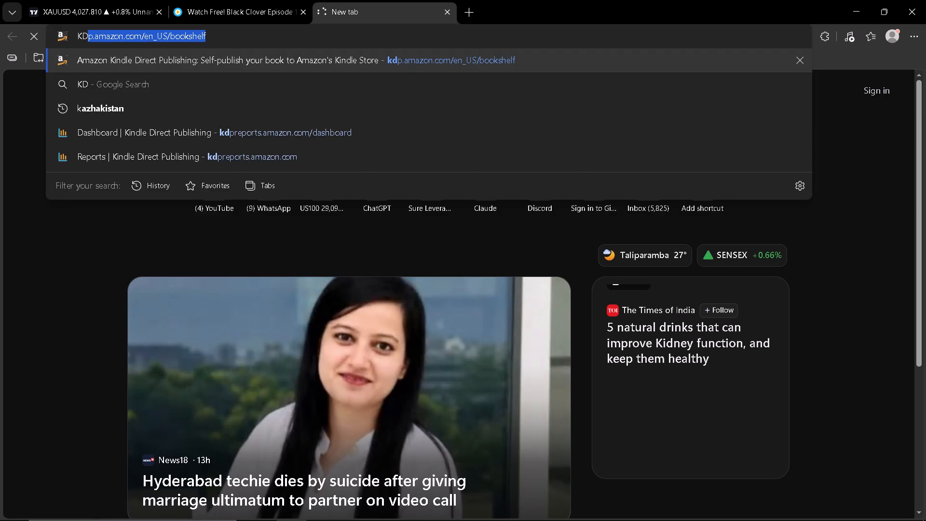
pyautogui.press('Return')
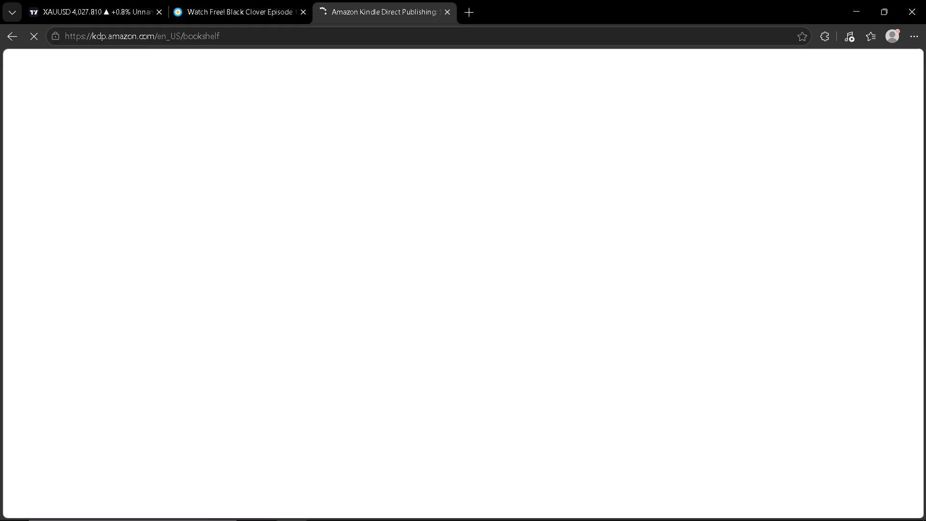
pyautogui.moveTo(925, 110); pyautogui.dragTo(925, 112)
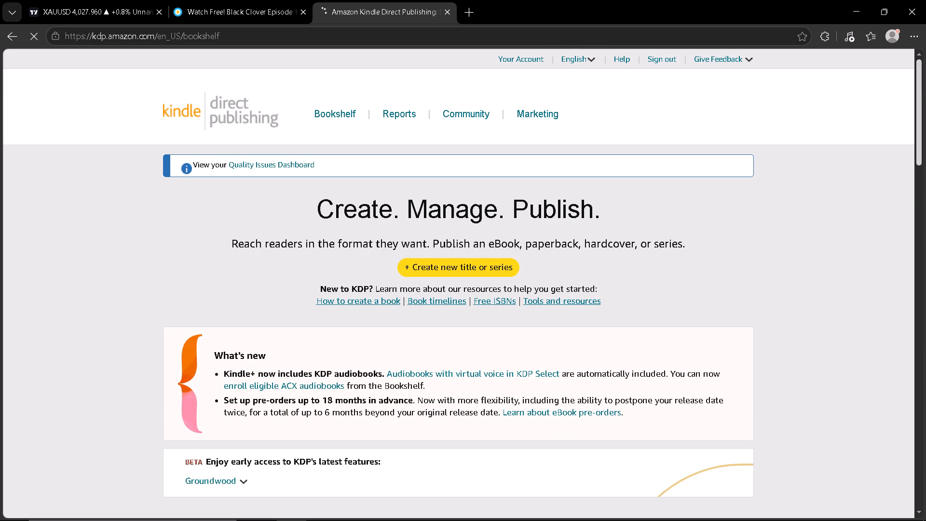
pyautogui.moveTo(925, 112); pyautogui.dragTo(925, 145)
pyautogui.scroll(3, 349, 155)
pyautogui.scroll(-2, 538, 137)
pyautogui.scroll(3, 488, 184)
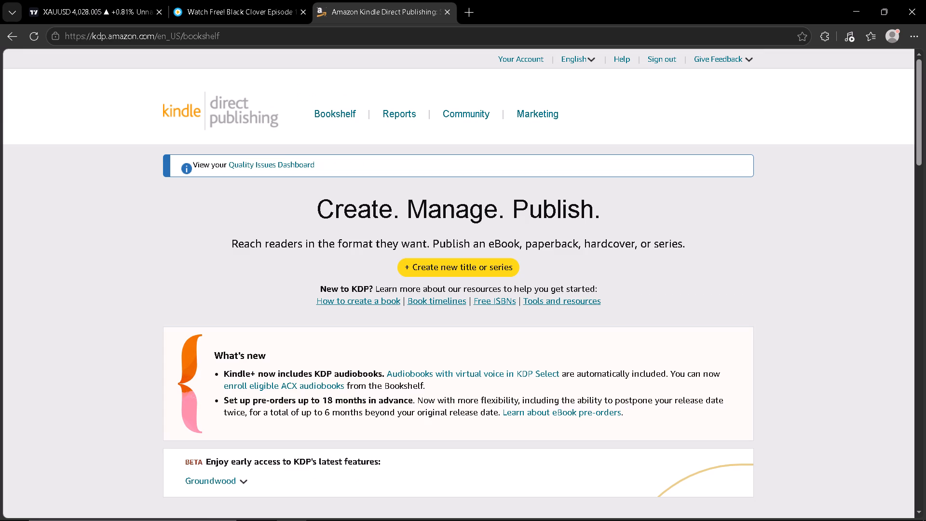
pyautogui.click(370, 119)
pyautogui.click(402, 119)
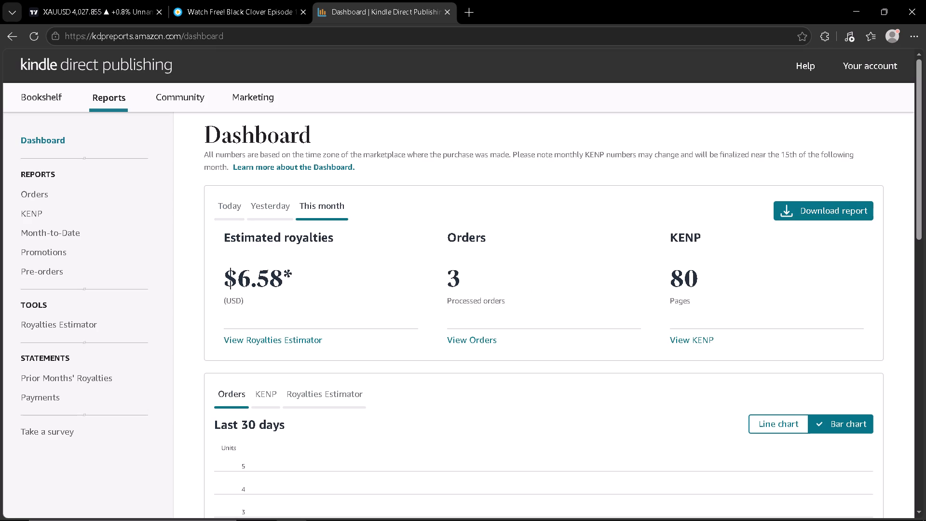
# Examine the dashboard's 30-day orders chart, top-earning books, royalty sources and marketplaces for this month.
pyautogui.moveTo(925, 141); pyautogui.dragTo(925, 242)
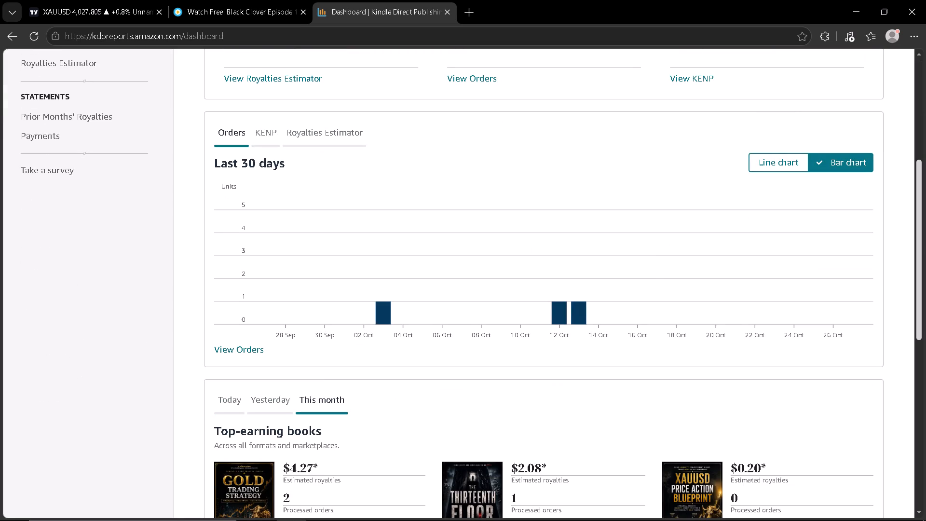
pyautogui.moveTo(925, 227); pyautogui.dragTo(925, 282)
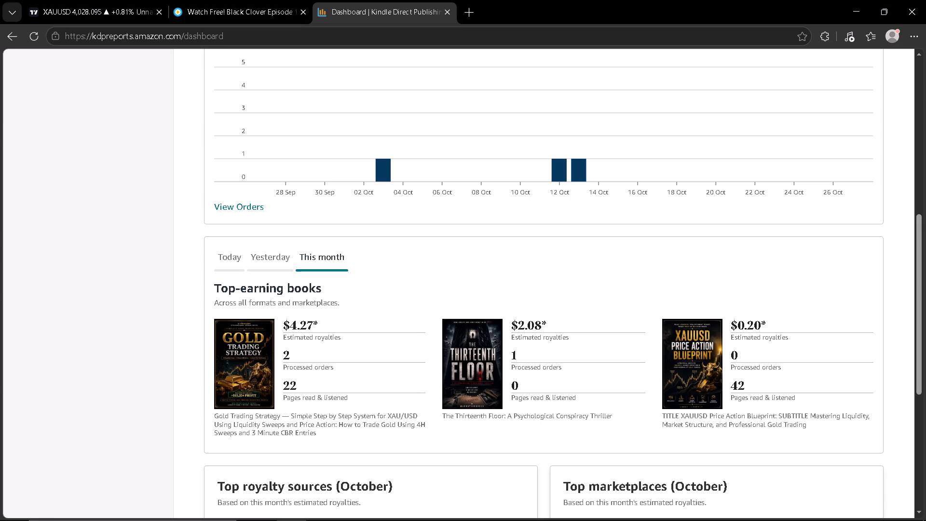
pyautogui.moveTo(925, 296); pyautogui.dragTo(925, 370)
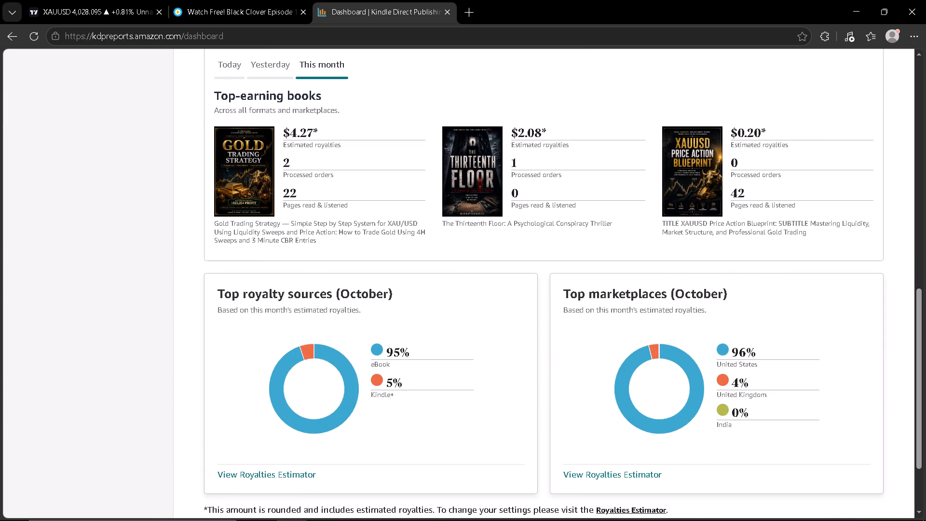
pyautogui.click(925, 335)
pyautogui.moveTo(925, 342); pyautogui.dragTo(925, 343)
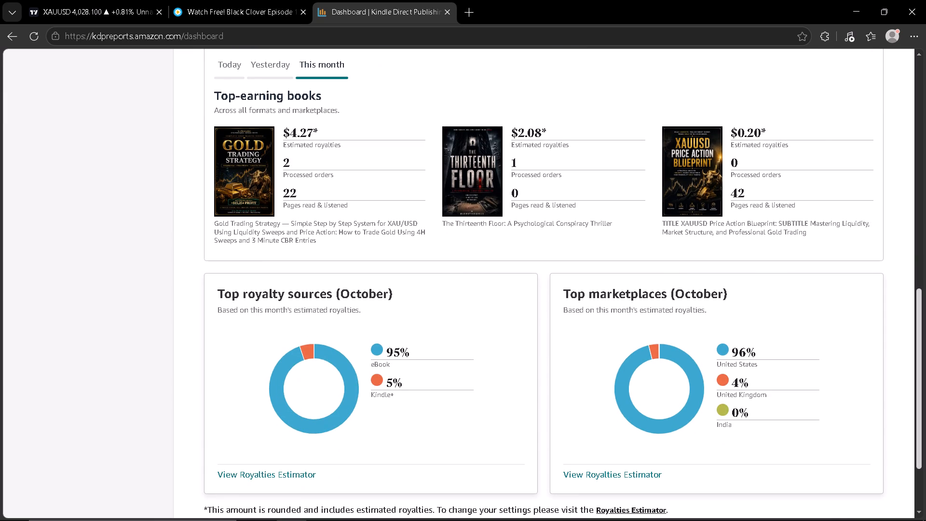
pyautogui.moveTo(925, 343); pyautogui.dragTo(925, 400)
pyautogui.scroll(5, 839, 369)
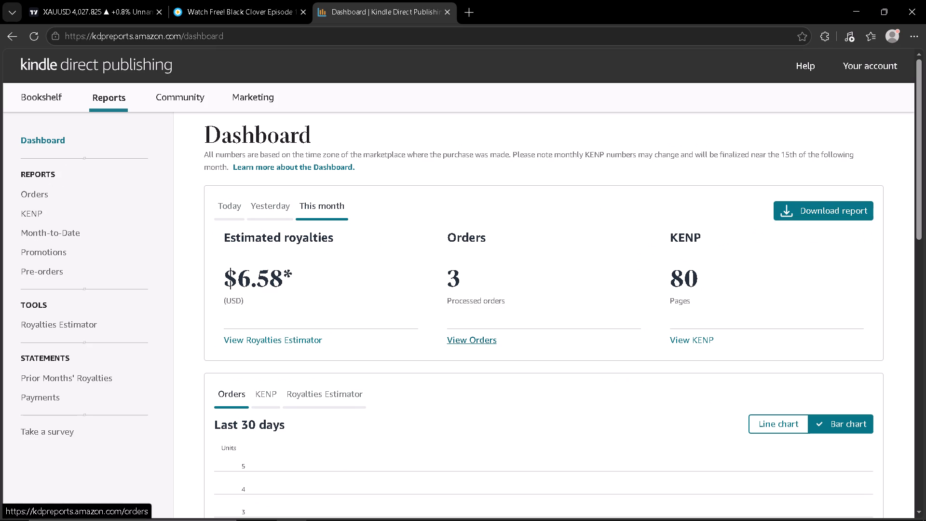
# Show the KENP chart for the last 30 days and examine its daily page reads.
pyautogui.click(272, 404)
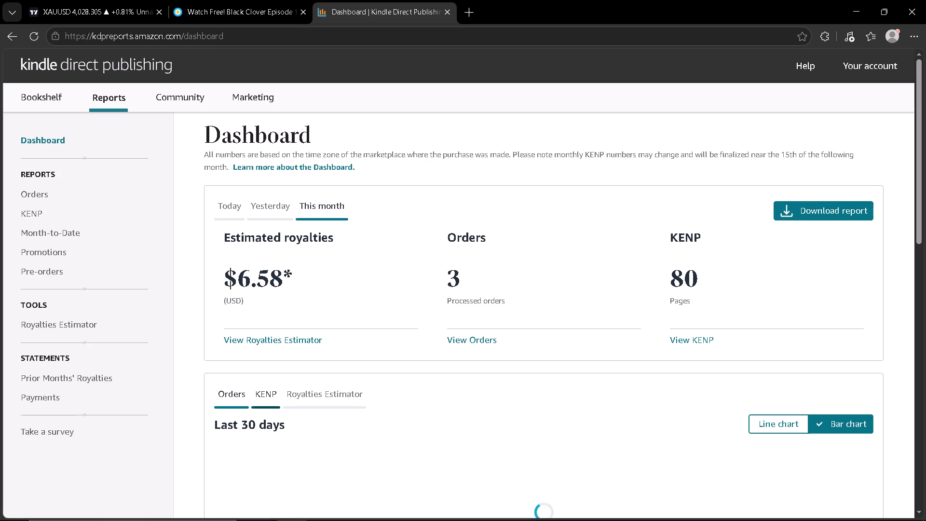
pyautogui.moveTo(925, 186); pyautogui.dragTo(925, 284)
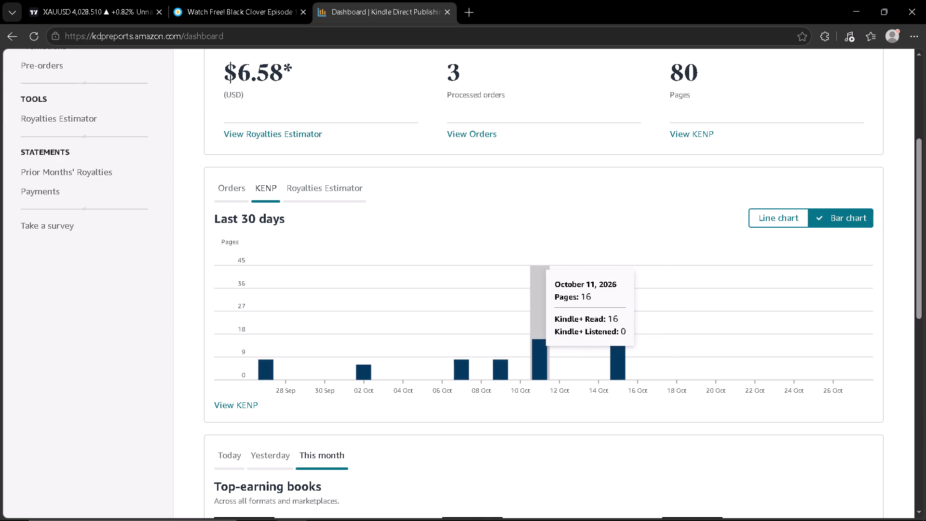
pyautogui.scroll(1, 302, 273)
# Switch the dashboard's royalties summary to Today, and return it to This month.
pyautogui.click(222, 202)
pyautogui.click(336, 211)
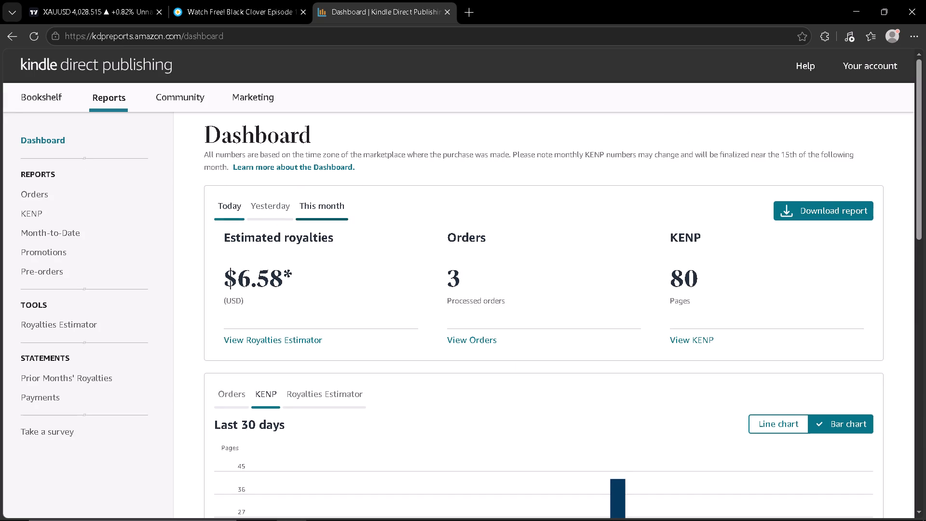
pyautogui.scroll(7, 482, 292)
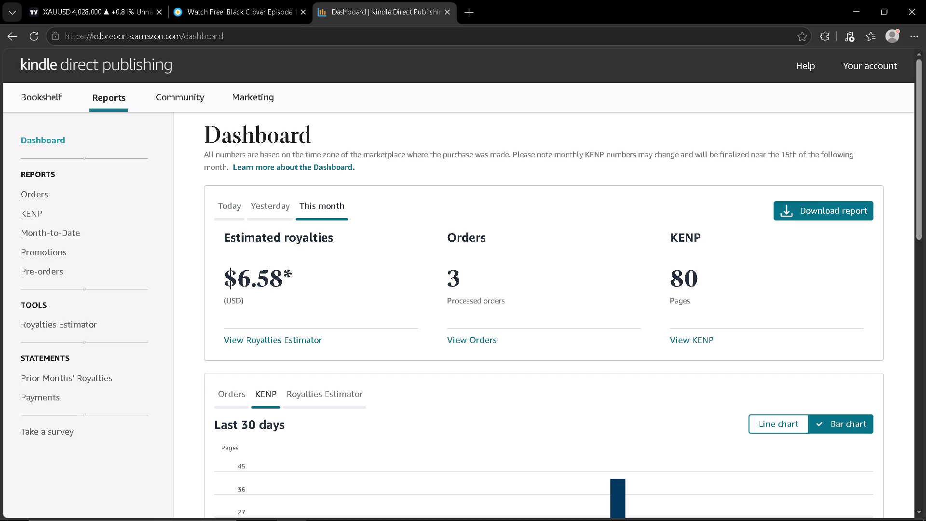
pyautogui.click(57, 111)
pyautogui.click(55, 107)
# Return to the TradingView tab and examine XAUUSD price against the grey zone above it.
pyautogui.click(82, 0)
pyautogui.moveTo(695, 264); pyautogui.dragTo(696, 313)
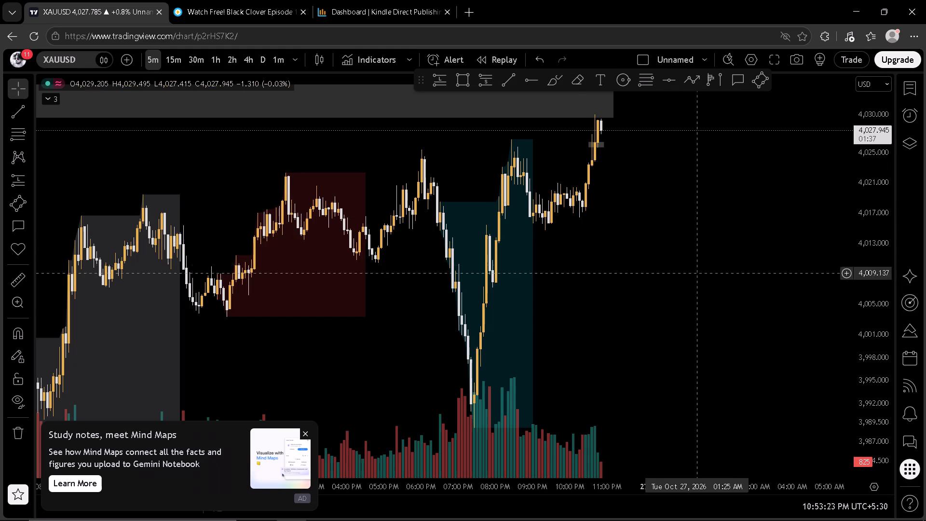
pyautogui.moveTo(696, 313); pyautogui.dragTo(696, 329)
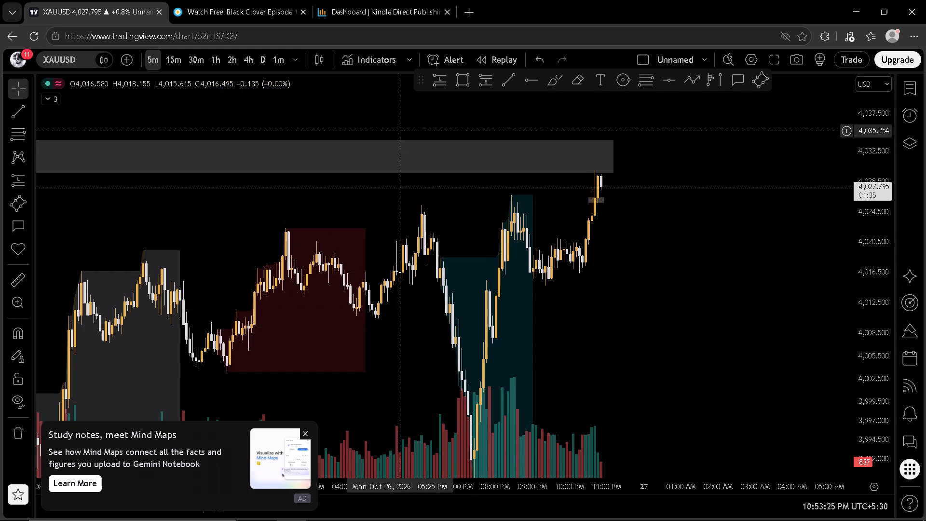
# Switch to US100 and draw a rectangle zone from 8:50 PM between about 29,357 and 29,399, ending shortly past the latest candle.
pyautogui.click(395, 121)
pyautogui.press('space')
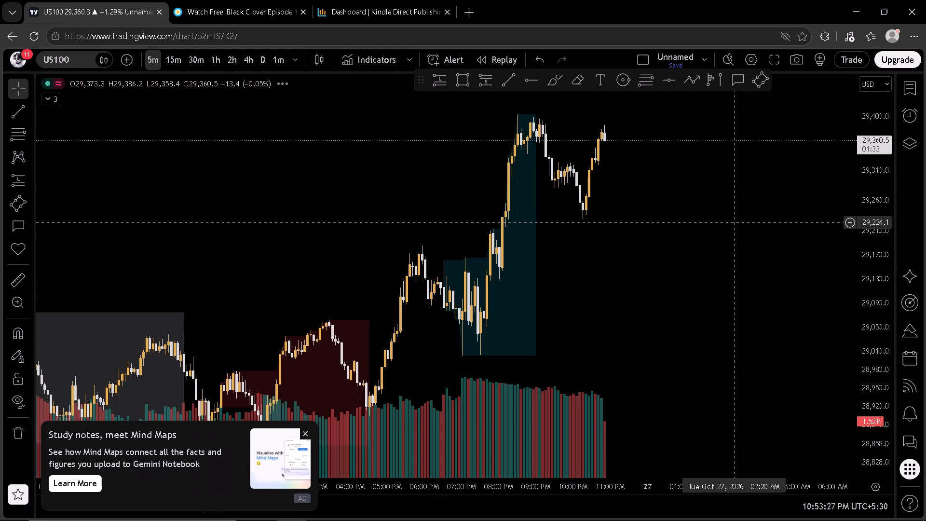
pyautogui.moveTo(737, 212); pyautogui.dragTo(751, 272)
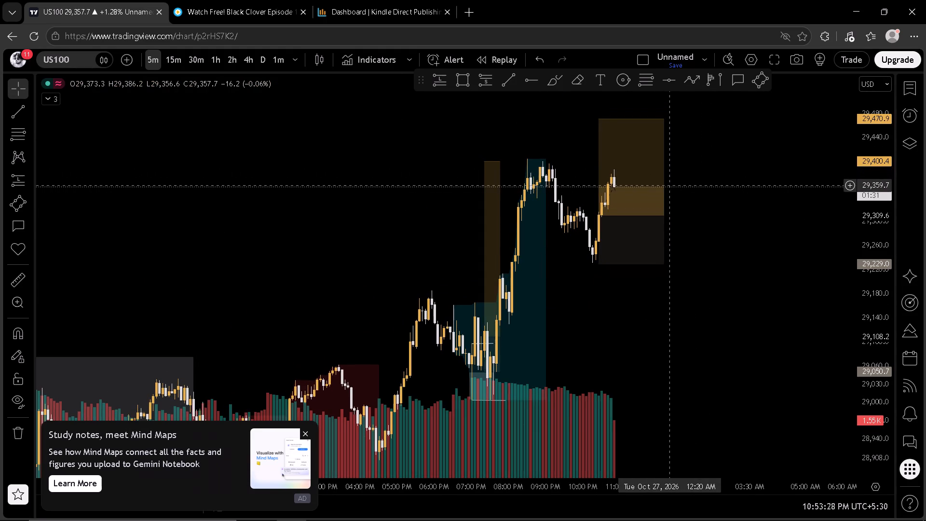
pyautogui.click(454, 83)
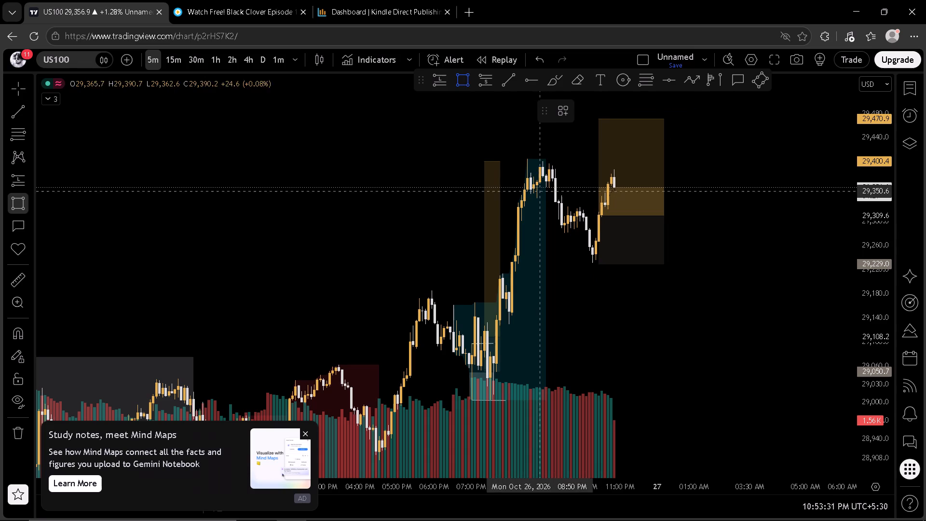
pyautogui.click(540, 187)
pyautogui.click(702, 162)
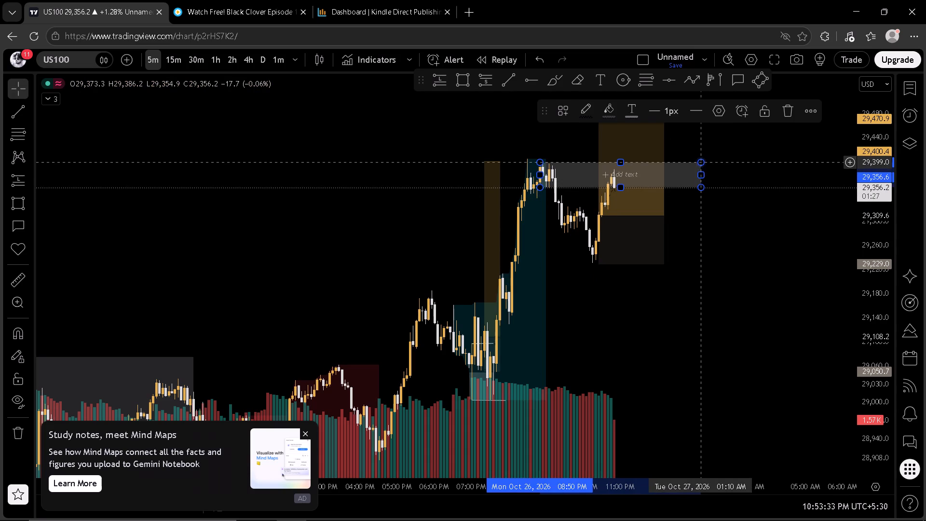
pyautogui.moveTo(701, 173); pyautogui.dragTo(634, 169)
pyautogui.click(749, 177)
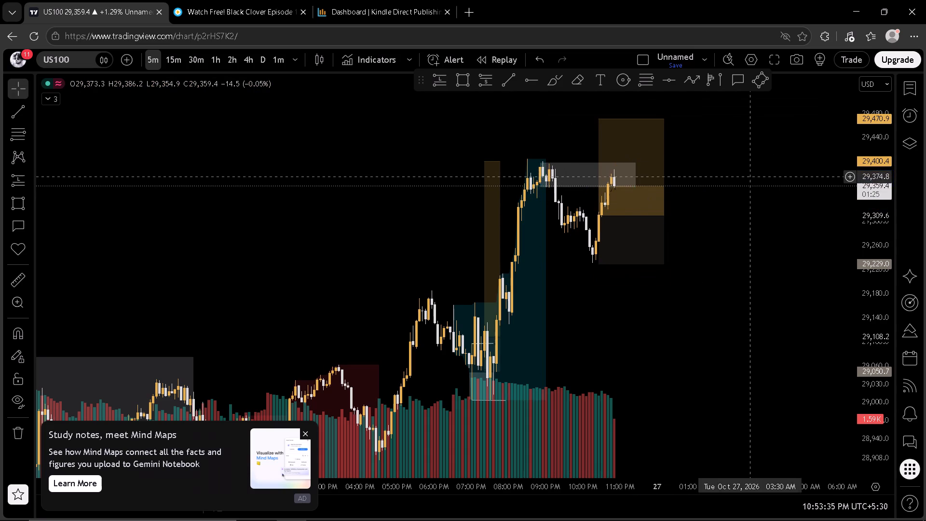
# Draw a horizontal trend line just below the grey zone at about 29,348.5, from 10:30 PM to 11:15 PM.
pyautogui.scroll(2, 773, 219)
pyautogui.scroll(3, 876, 218)
pyautogui.moveTo(760, 186); pyautogui.dragTo(836, 324)
pyautogui.scroll(3, 785, 291)
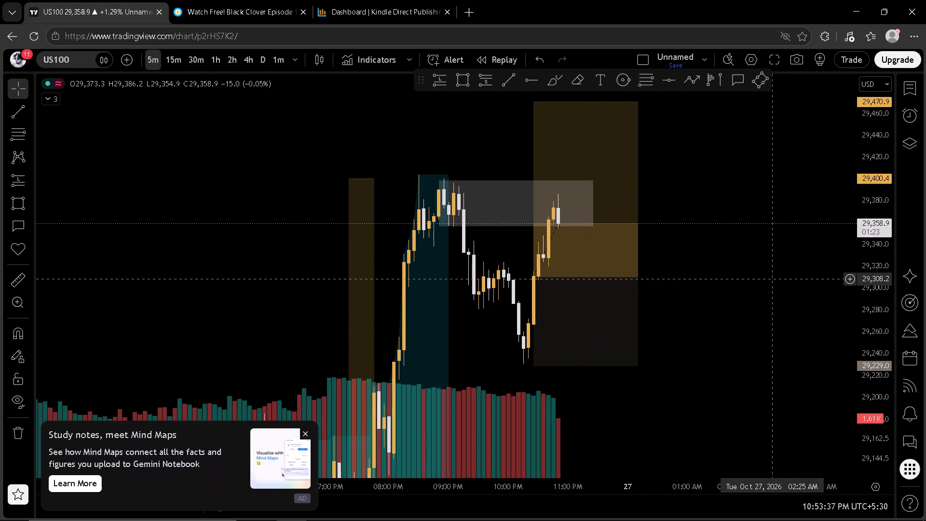
pyautogui.moveTo(775, 279); pyautogui.dragTo(759, 268)
pyautogui.scroll(2, 738, 271)
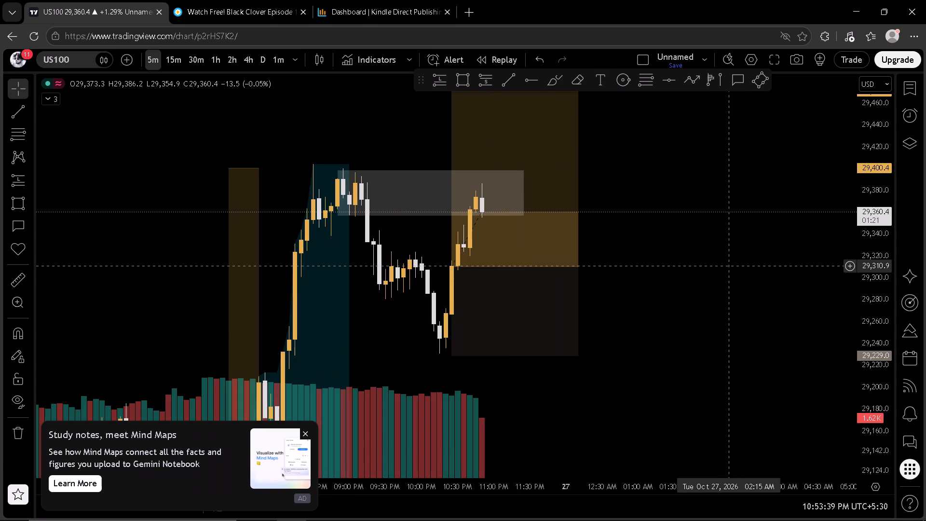
pyautogui.click(513, 76)
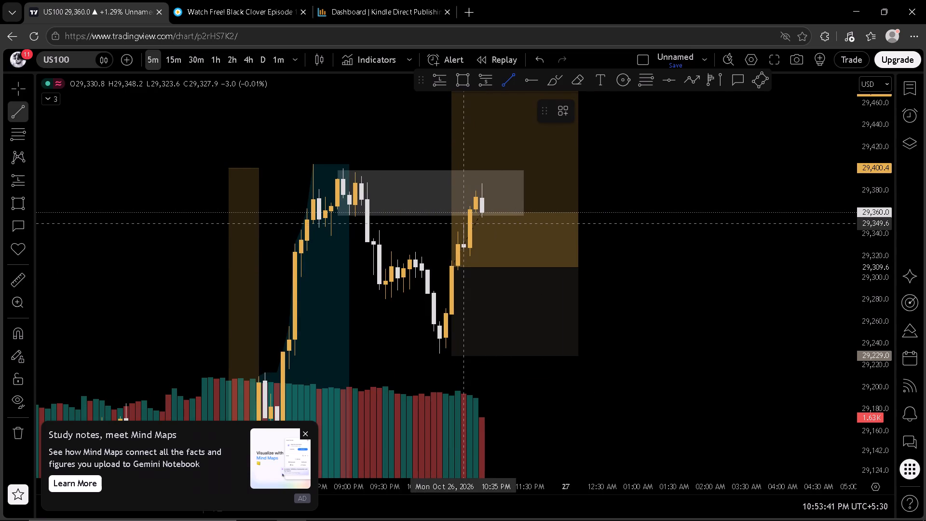
pyautogui.click(458, 225)
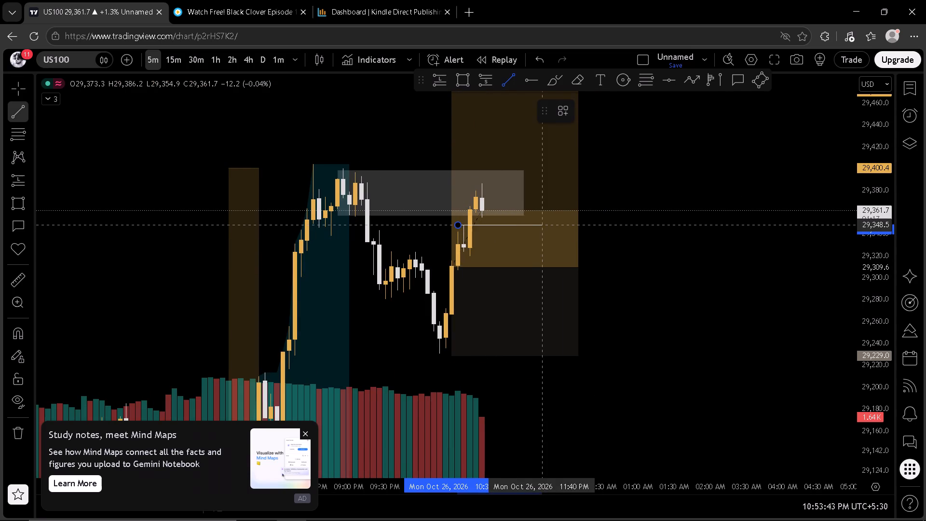
pyautogui.click(510, 224)
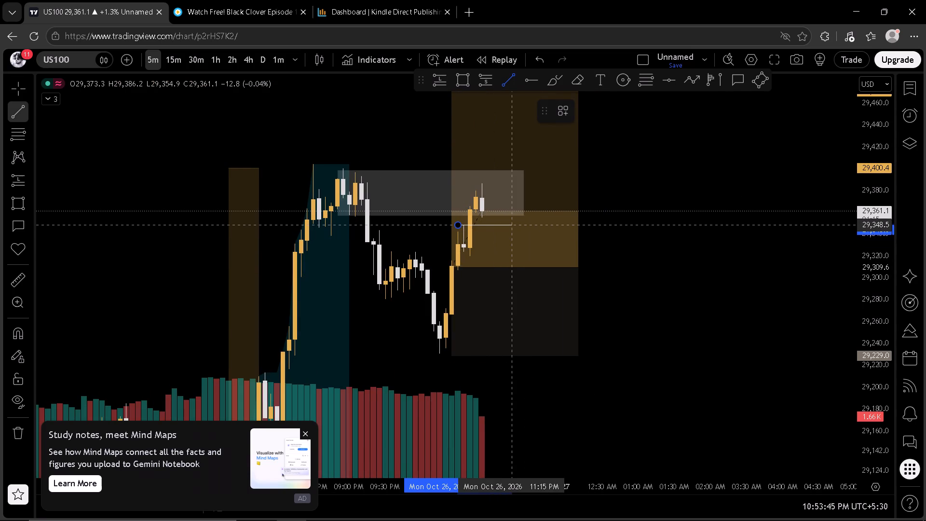
pyautogui.click(713, 222)
pyautogui.moveTo(713, 223); pyautogui.dragTo(802, 220)
# Examine US100's 5-minute price action against the grey zone, the trend line and the long position's entry.
pyautogui.scroll(-2, 876, 214)
pyautogui.scroll(2, 878, 214)
pyautogui.scroll(-3, 861, 215)
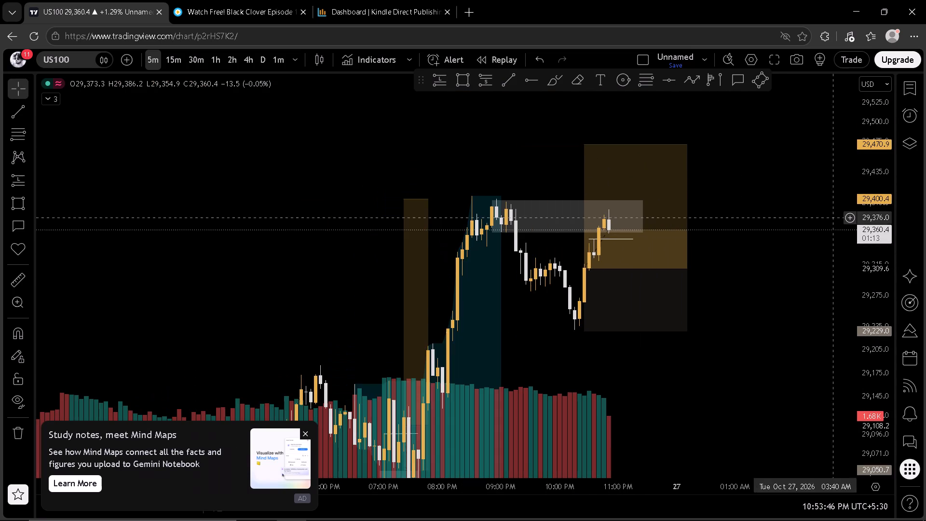
pyautogui.scroll(2, 866, 223)
pyautogui.scroll(2, 826, 218)
pyautogui.moveTo(803, 216); pyautogui.dragTo(748, 211)
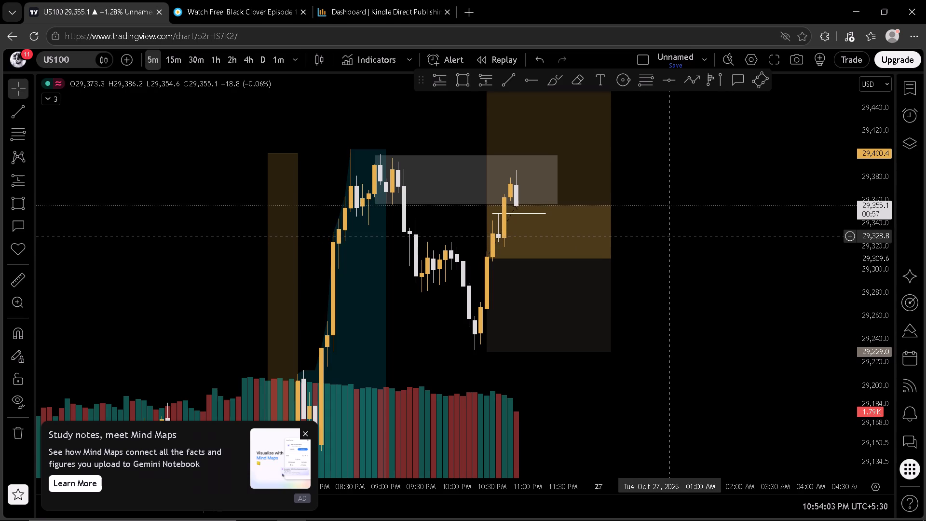
pyautogui.click(612, 258)
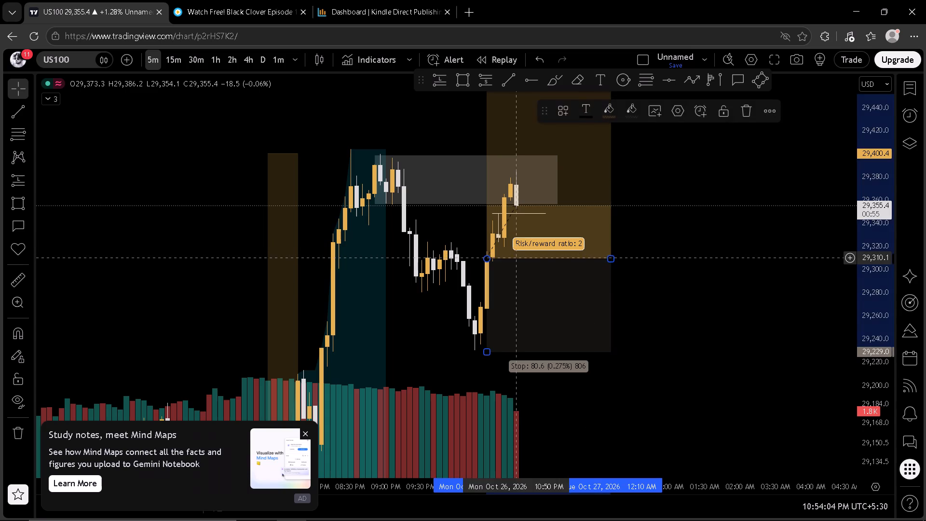
pyautogui.click(697, 240)
# Close the Mind Maps advertisement covering the chart.
pyautogui.click(302, 432)
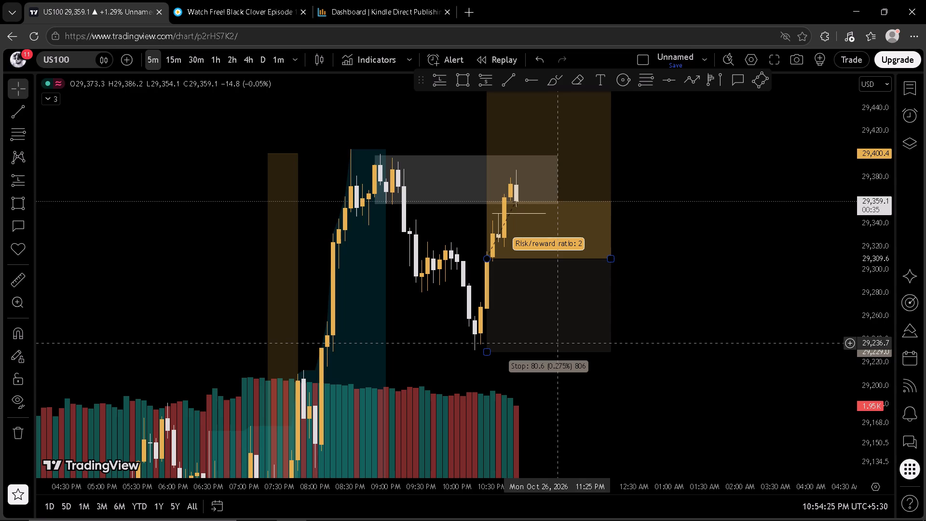
# Examine US100 around the grey zone and trend line on the 1-minute timeframe, and again on the 5-minute timeframe.
pyautogui.click(286, 64)
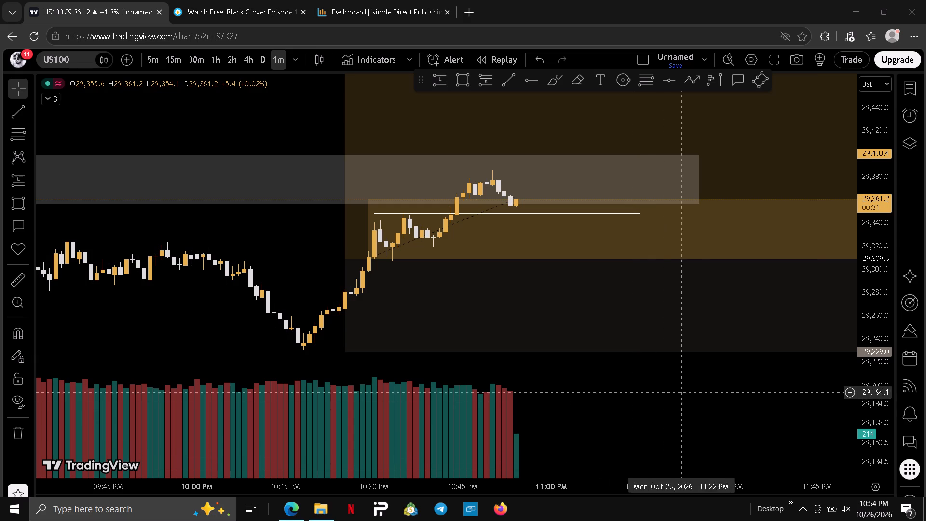
pyautogui.moveTo(751, 432); pyautogui.dragTo(779, 383)
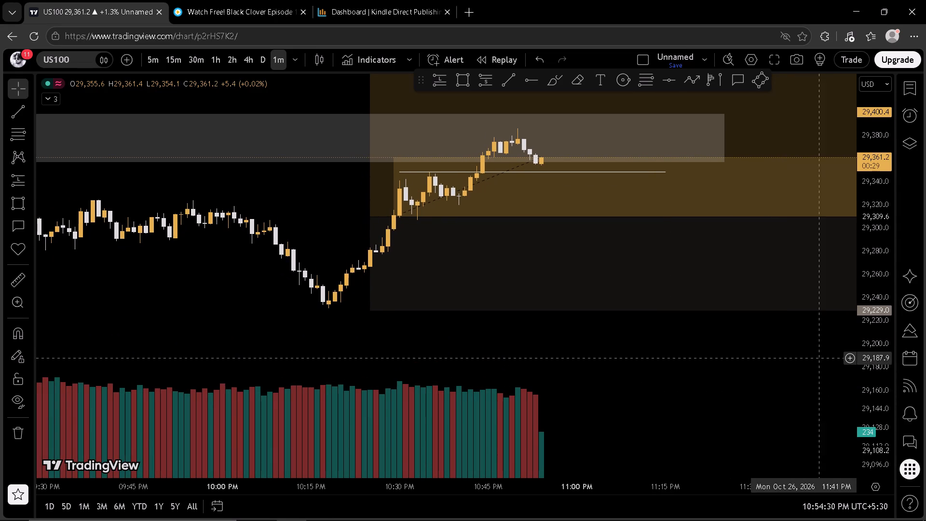
pyautogui.scroll(3, 862, 329)
pyautogui.moveTo(283, 147); pyautogui.dragTo(333, 283)
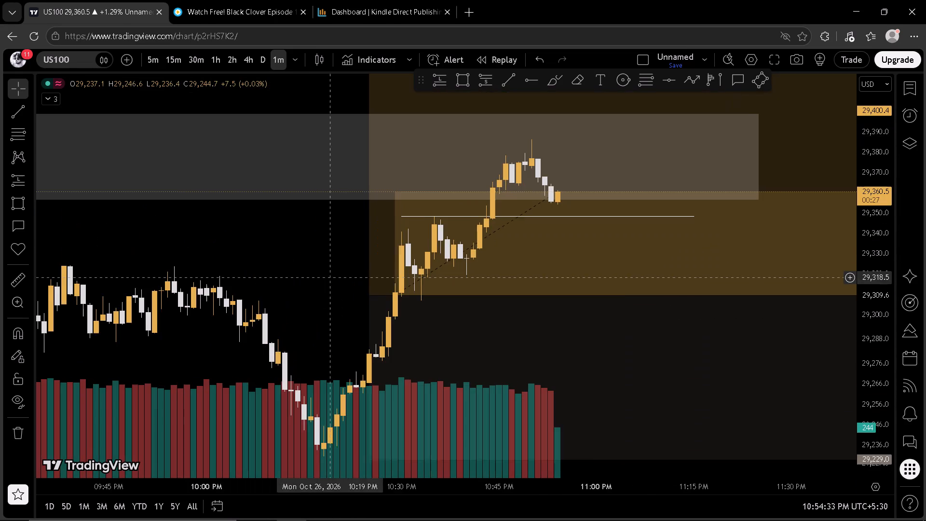
pyautogui.moveTo(333, 283); pyautogui.dragTo(333, 282)
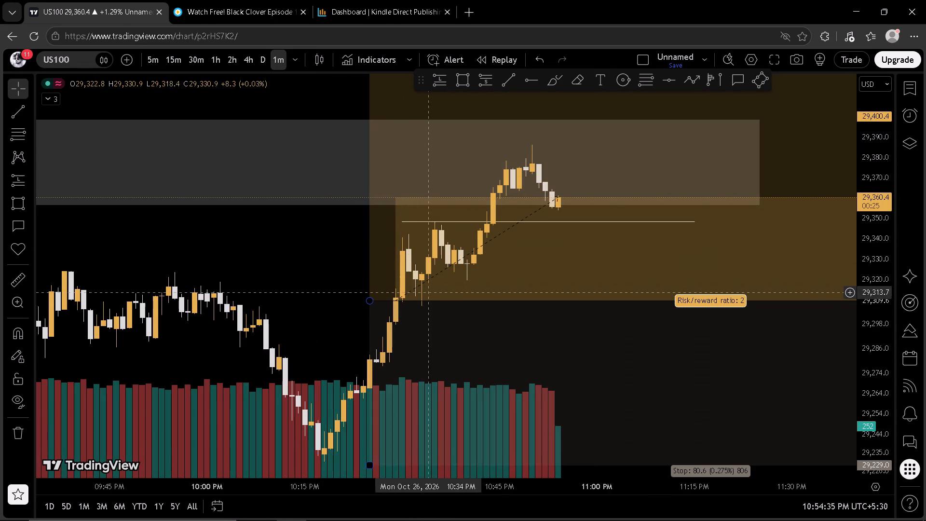
pyautogui.scroll(-2, 449, 317)
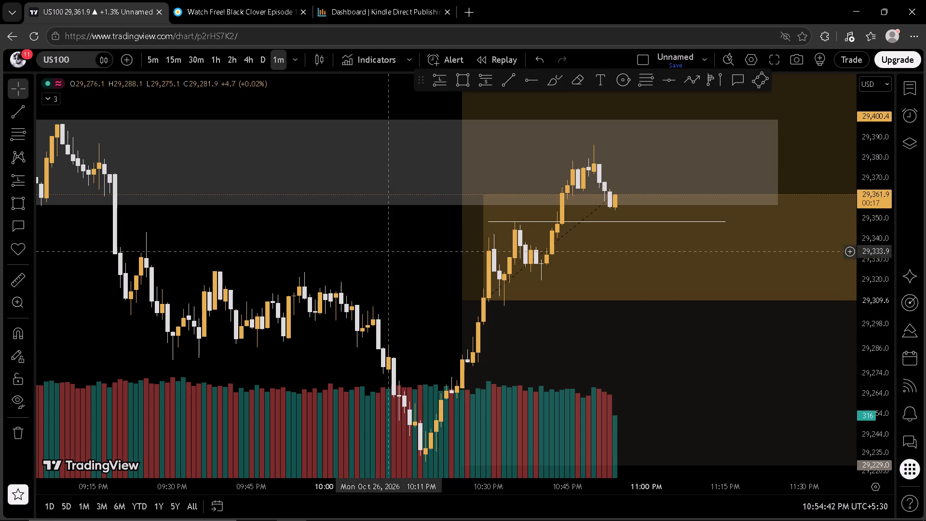
pyautogui.click(154, 59)
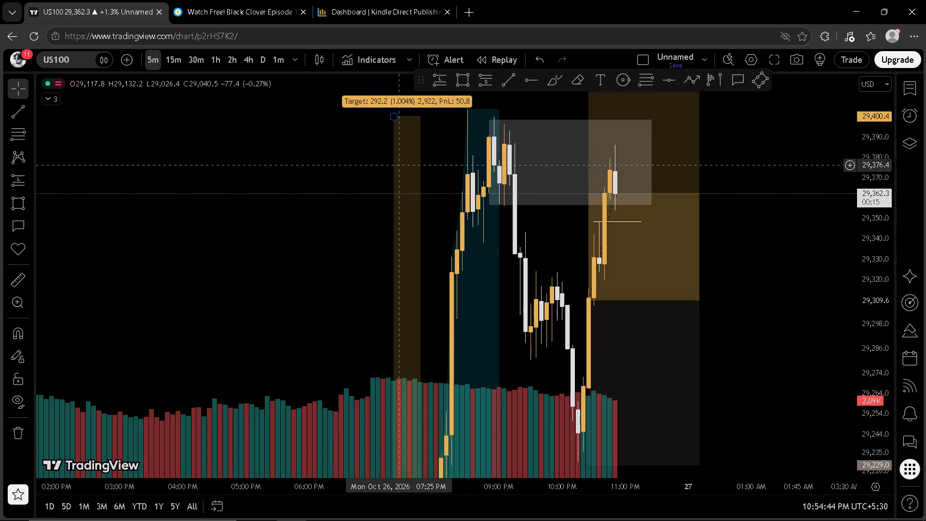
pyautogui.scroll(-3, 863, 198)
pyautogui.scroll(-2, 836, 228)
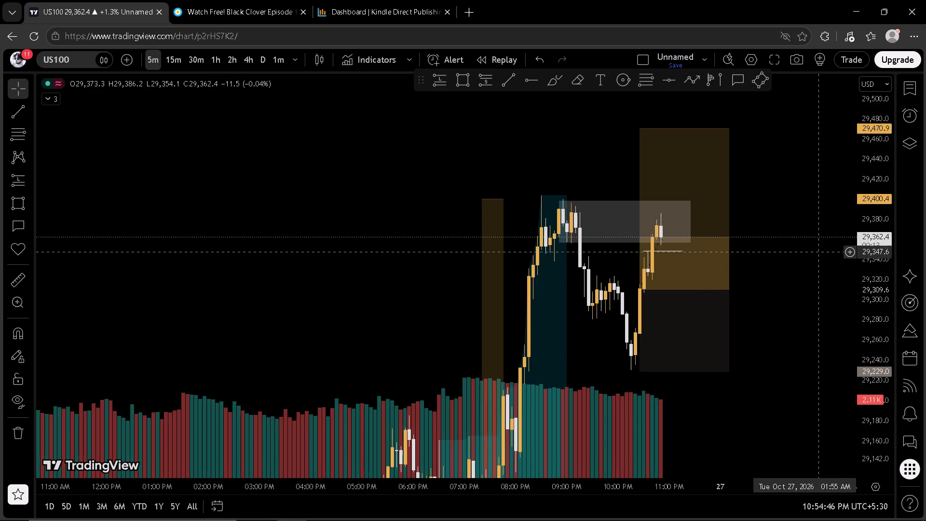
pyautogui.moveTo(816, 253); pyautogui.dragTo(795, 213)
pyautogui.scroll(2, 788, 219)
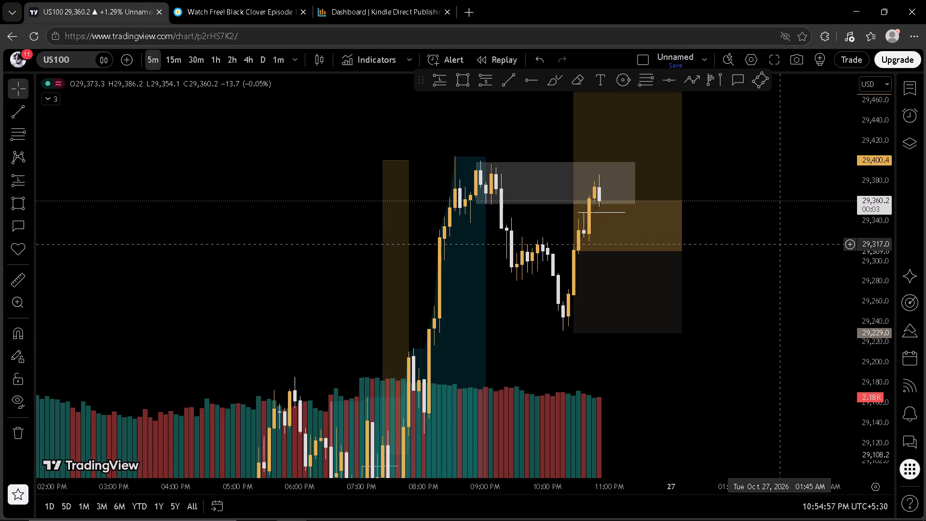
# Examine US100's pullback from the grey zone on the 1-minute timeframe, and compare it on the 3-minute timeframe.
pyautogui.press('1')
pyautogui.press('Return')
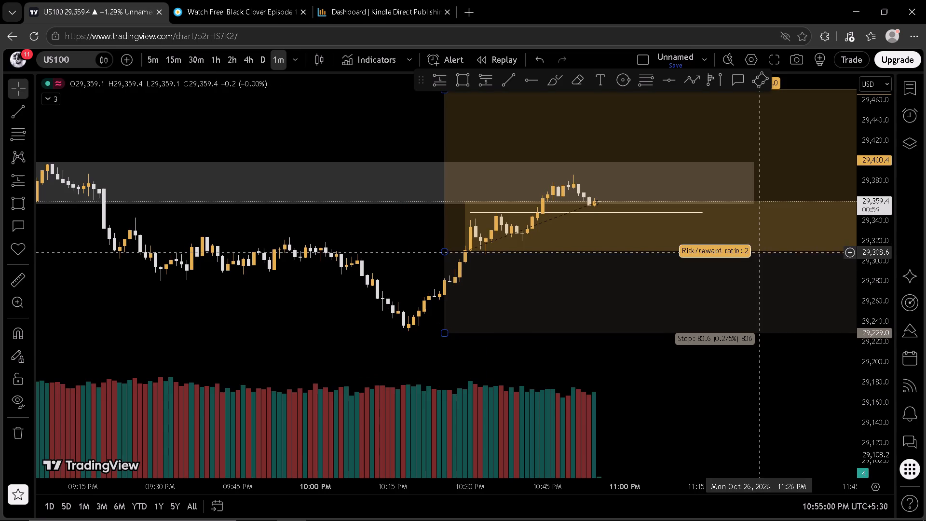
pyautogui.scroll(4, 886, 227)
pyautogui.moveTo(368, 178); pyautogui.dragTo(388, 254)
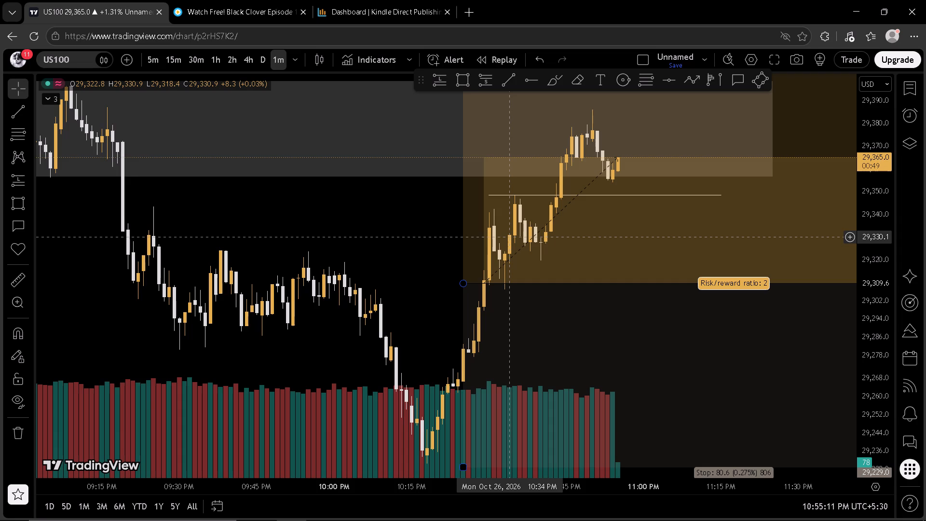
pyautogui.moveTo(387, 227); pyautogui.dragTo(350, 248)
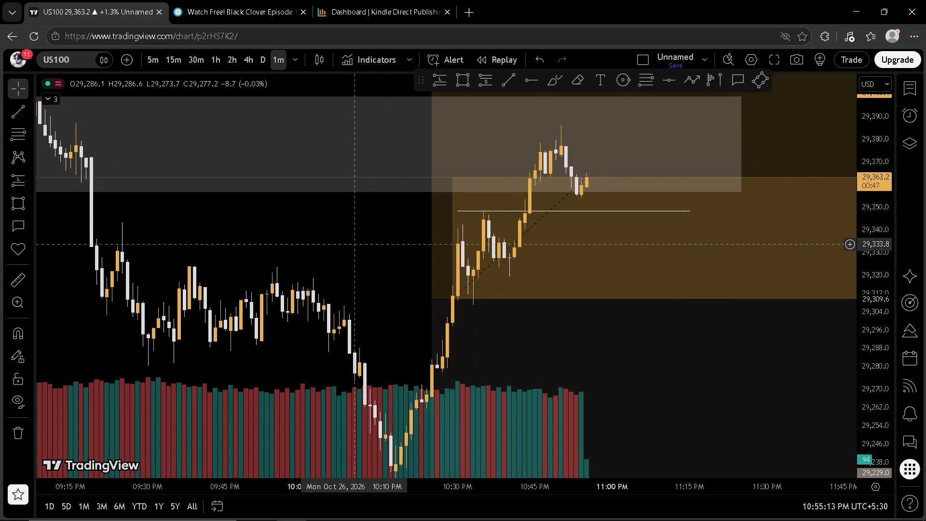
pyautogui.scroll(-2, 372, 233)
pyautogui.moveTo(392, 230); pyautogui.dragTo(339, 245)
pyautogui.scroll(2, 345, 244)
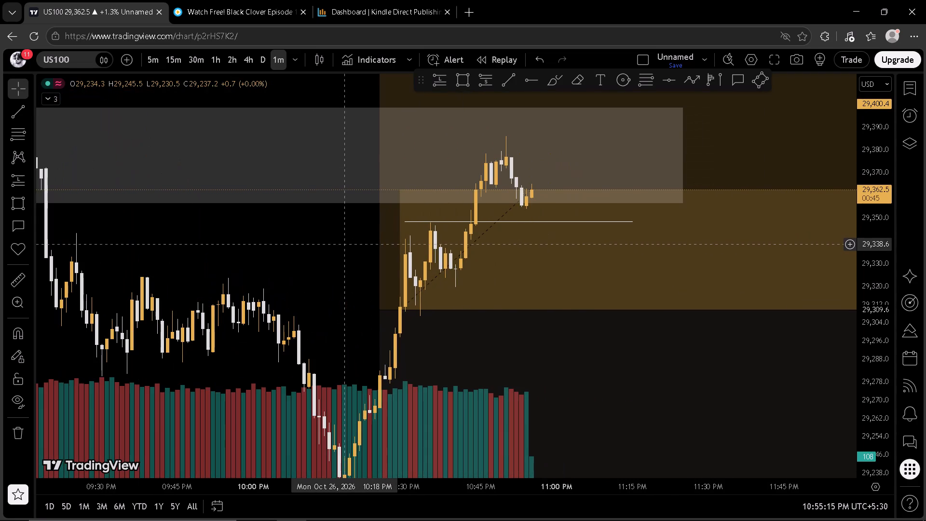
pyautogui.press('Return')
pyautogui.press('3')
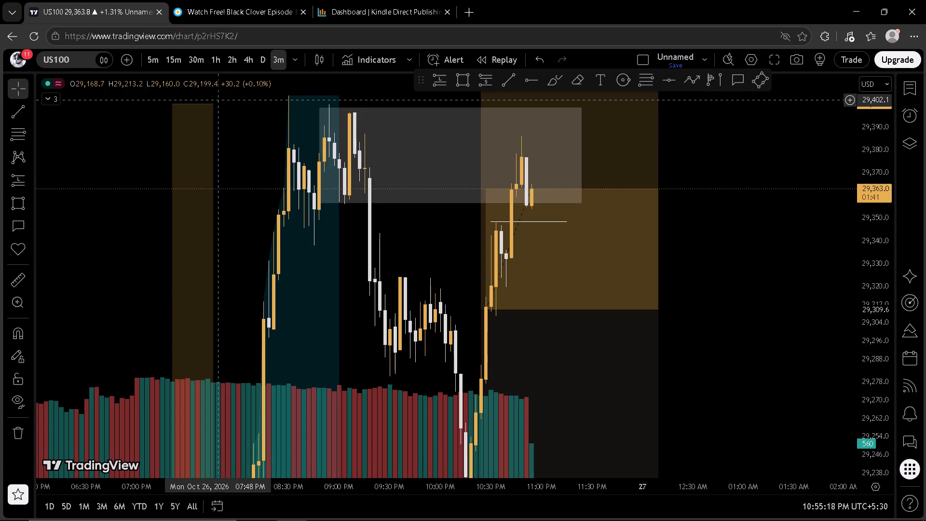
pyautogui.scroll(3, 436, 245)
pyautogui.click(806, 226)
pyautogui.scroll(-4, 791, 249)
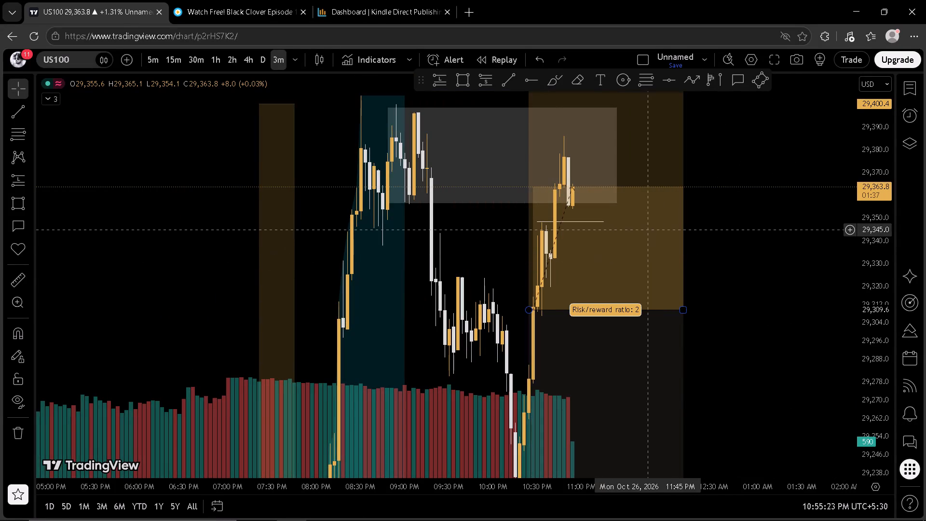
# On the 1-minute timeframe, draw a short, nearly horizontal trend line inside the grey zone at about 29,363, ending at 10:57 PM.
pyautogui.press('1')
pyautogui.press('Return')
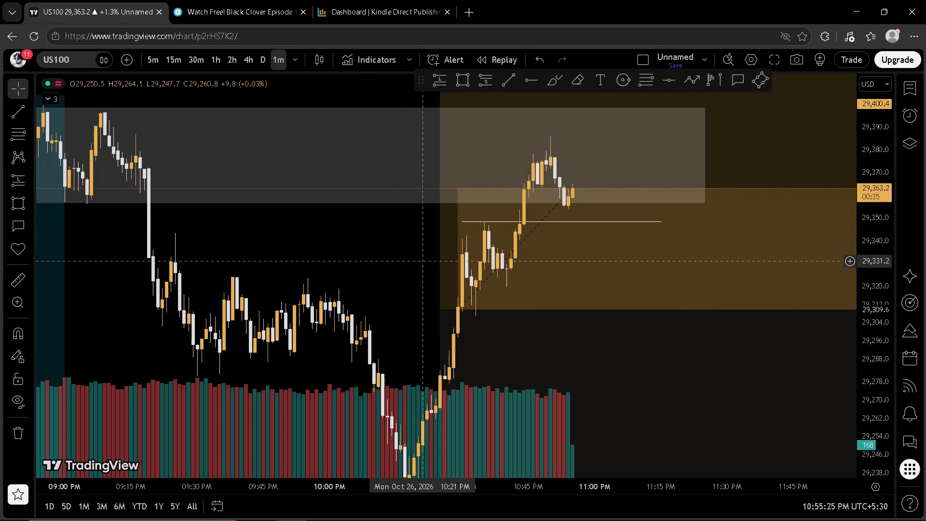
pyautogui.moveTo(383, 247); pyautogui.dragTo(368, 306)
pyautogui.scroll(5, 875, 265)
pyautogui.scroll(4, 596, 271)
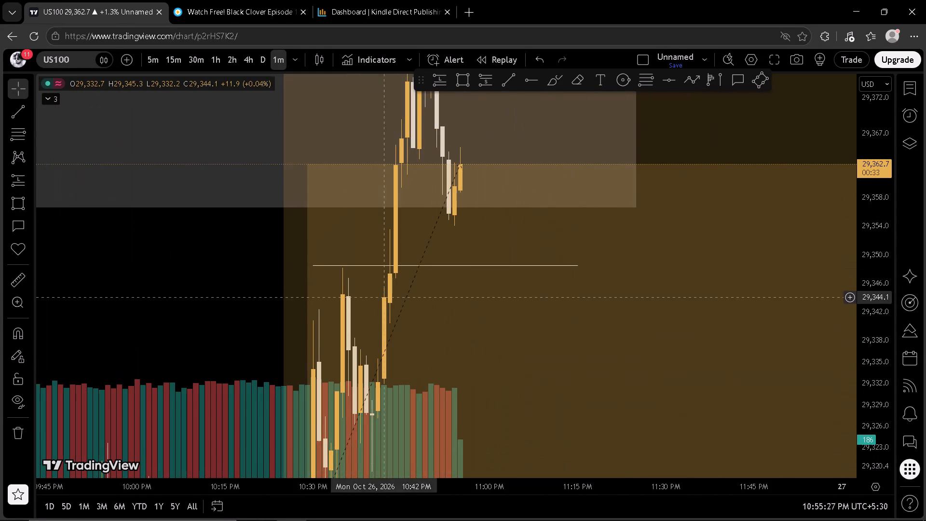
pyautogui.moveTo(210, 271); pyautogui.dragTo(212, 338)
pyautogui.scroll(2, 483, 216)
pyautogui.click(512, 68)
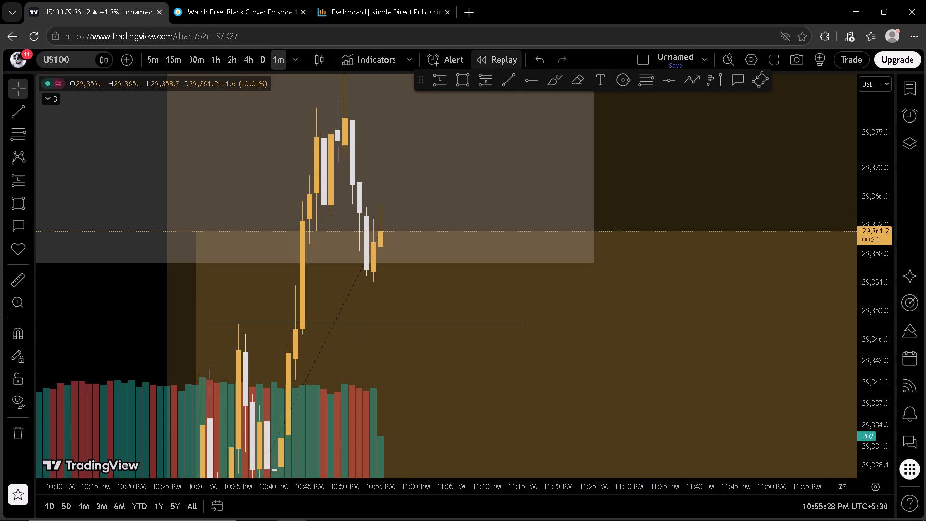
pyautogui.click(509, 76)
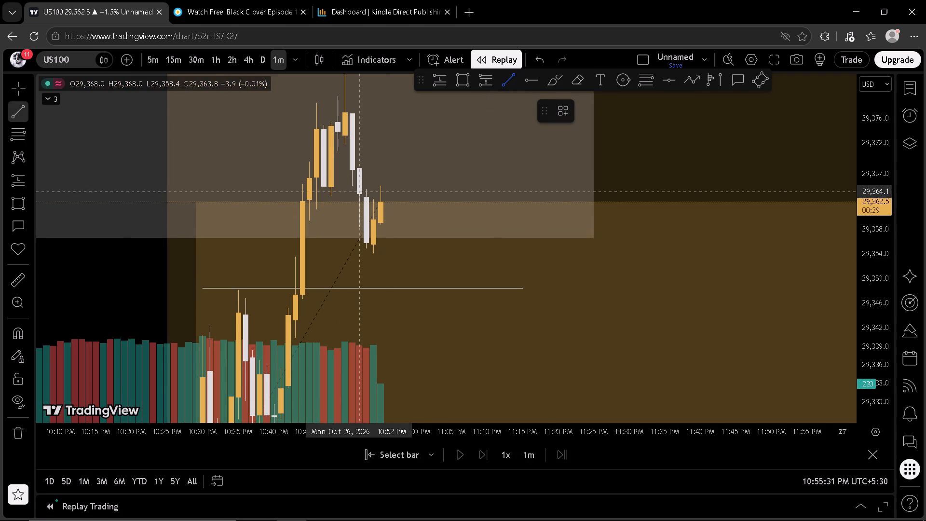
pyautogui.click(364, 197)
pyautogui.click(393, 196)
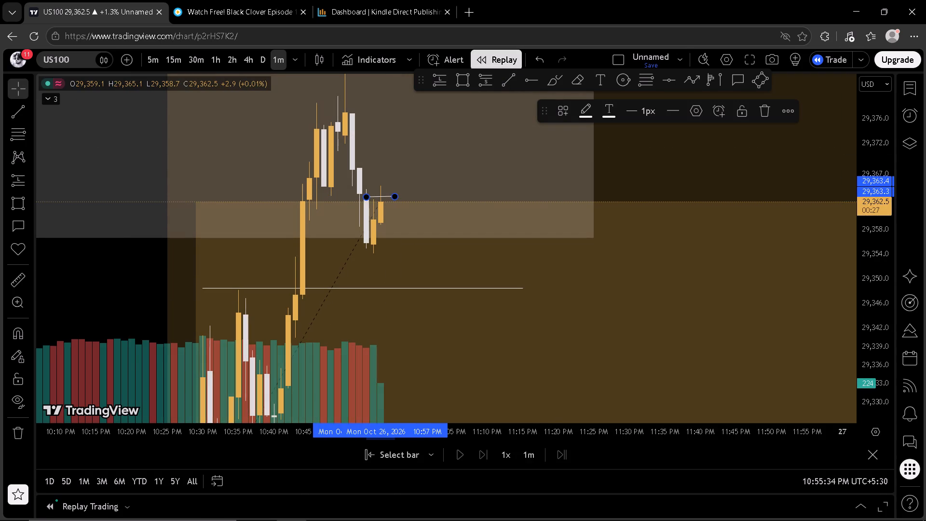
pyautogui.click(497, 60)
# Extend the short trend line's later end to 10:58 PM at about the same price.
pyautogui.scroll(-2, 401, 270)
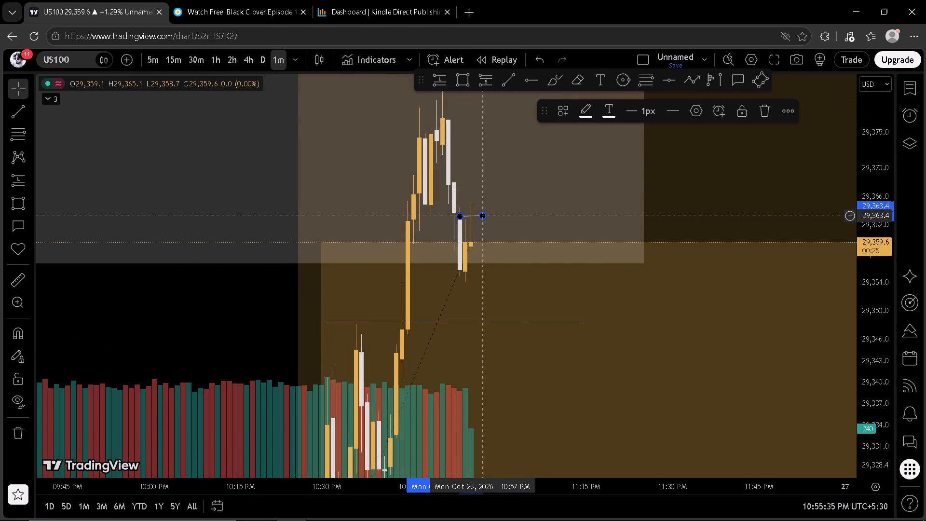
pyautogui.moveTo(480, 215); pyautogui.dragTo(490, 216)
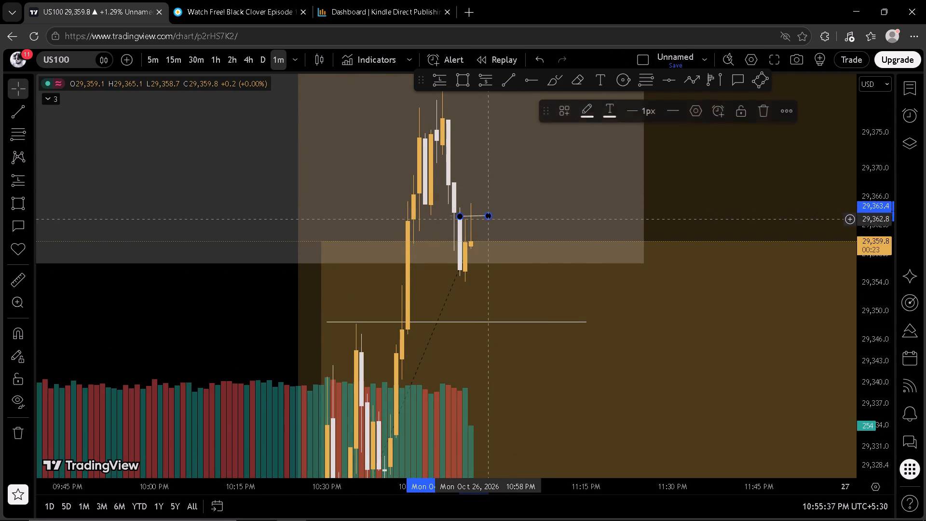
# Examine US100's pullback around the short trend line and the grey zone on the 1-minute timeframe.
pyautogui.click(261, 302)
pyautogui.scroll(-2, 583, 249)
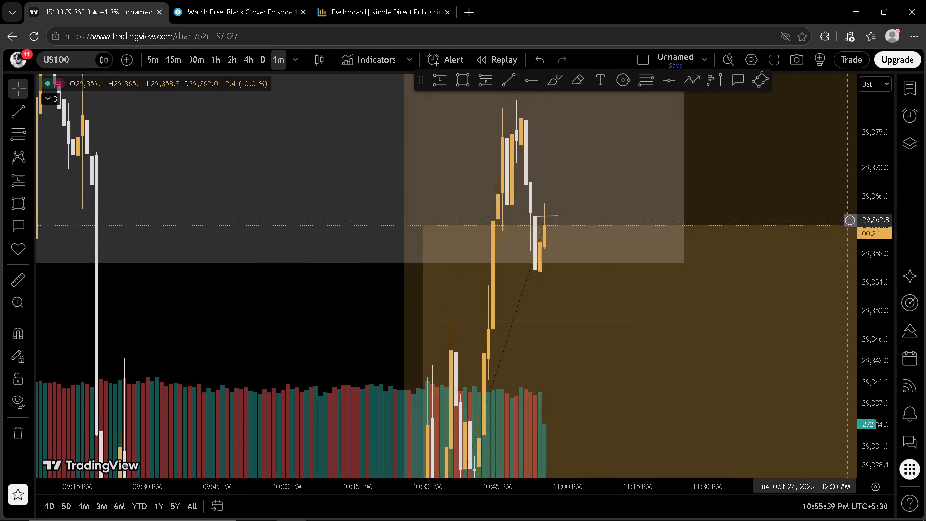
pyautogui.click(558, 215)
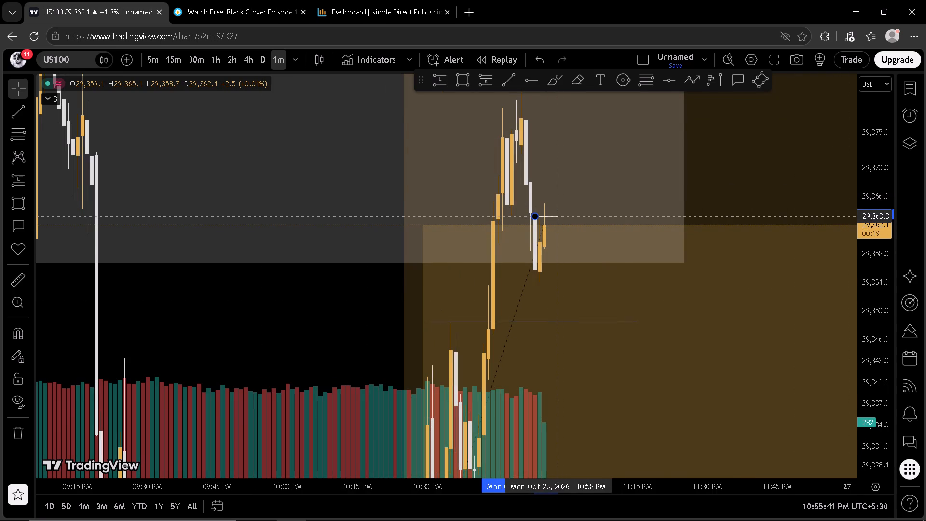
pyautogui.click(557, 216)
pyautogui.click(287, 299)
pyautogui.scroll(-2, 850, 256)
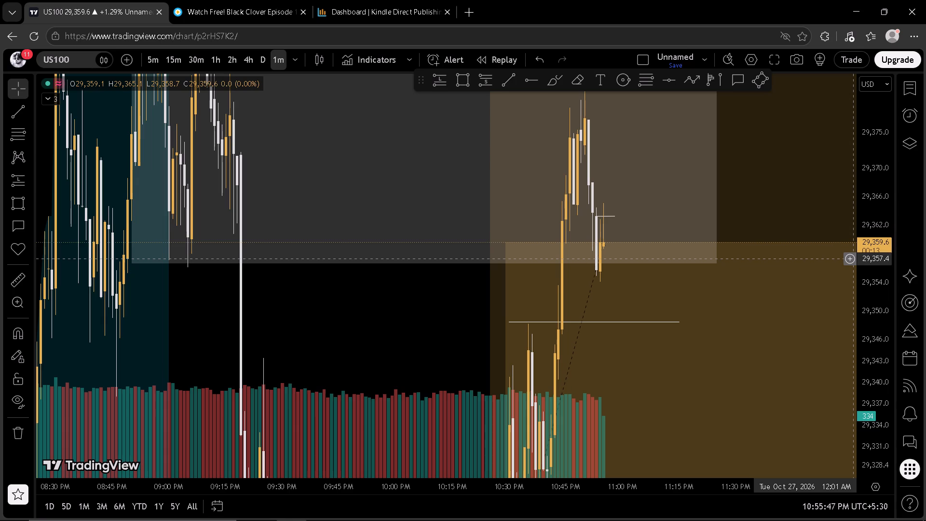
pyautogui.scroll(-8, 901, 240)
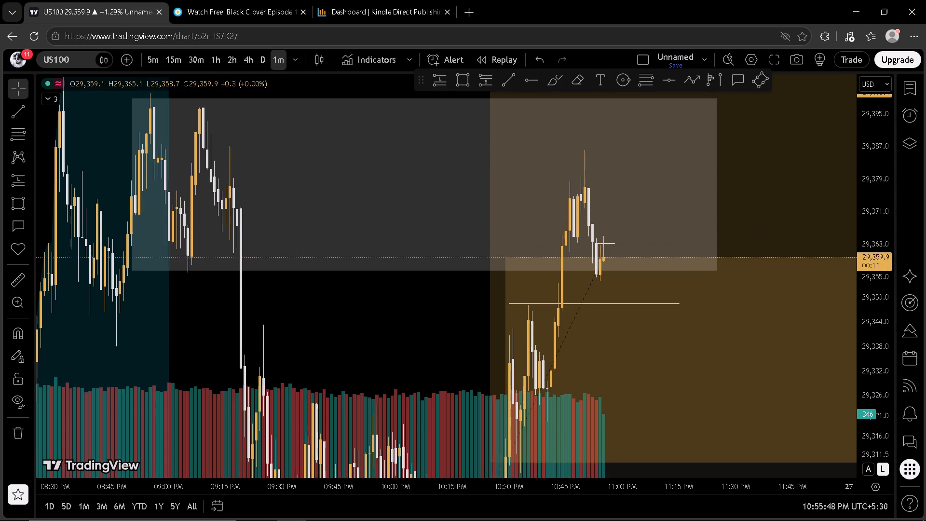
pyautogui.scroll(-3, 885, 258)
pyautogui.moveTo(439, 319); pyautogui.dragTo(286, 320)
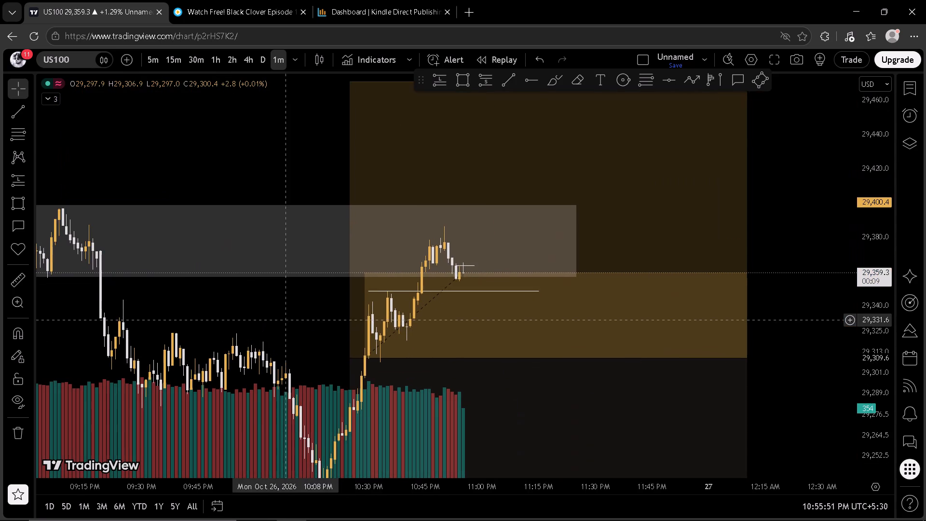
# Delete the long position drawing from the US100 chart.
pyautogui.click(719, 292)
pyautogui.click(736, 116)
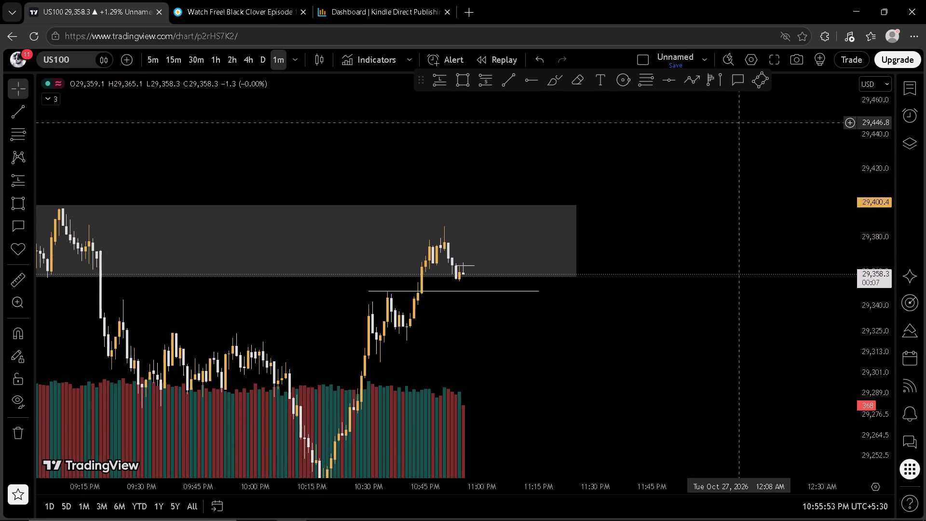
# Examine US100's drop towards the grey zone's lower edge on the 1-minute timeframe, and compare it on the 5-minute timeframe.
pyautogui.scroll(4, 865, 238)
pyautogui.scroll(-3, 730, 240)
pyautogui.moveTo(698, 249); pyautogui.dragTo(797, 242)
pyautogui.scroll(3, 762, 244)
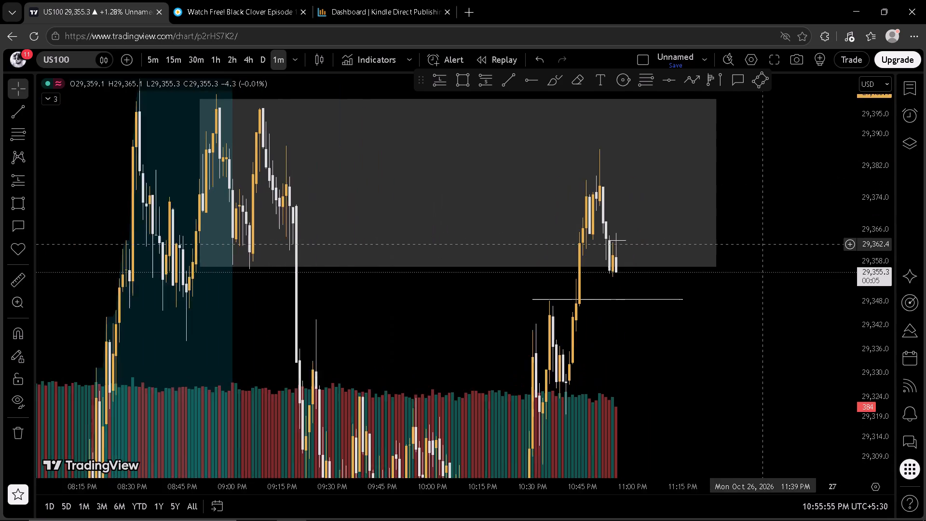
pyautogui.click(154, 63)
pyautogui.scroll(9, 585, 205)
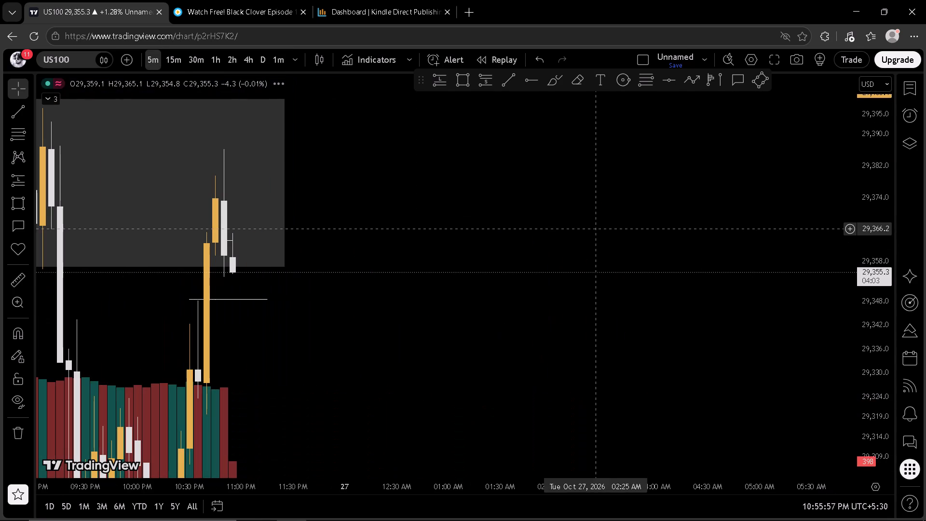
pyautogui.moveTo(502, 263); pyautogui.dragTo(749, 242)
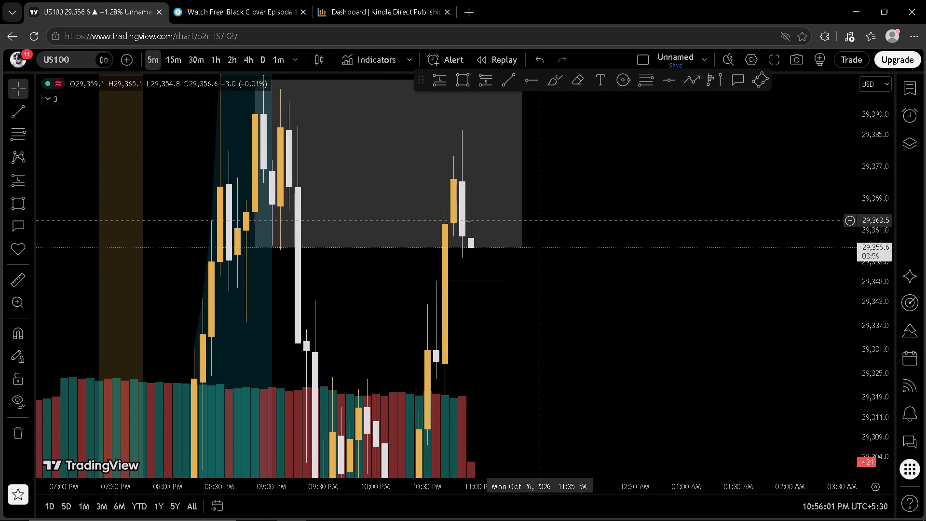
# Compare US100's latest candles between the grey zone and the longer horizontal line on the 3-minute and 1-minute timeframes.
pyautogui.press('3')
pyautogui.press('Return')
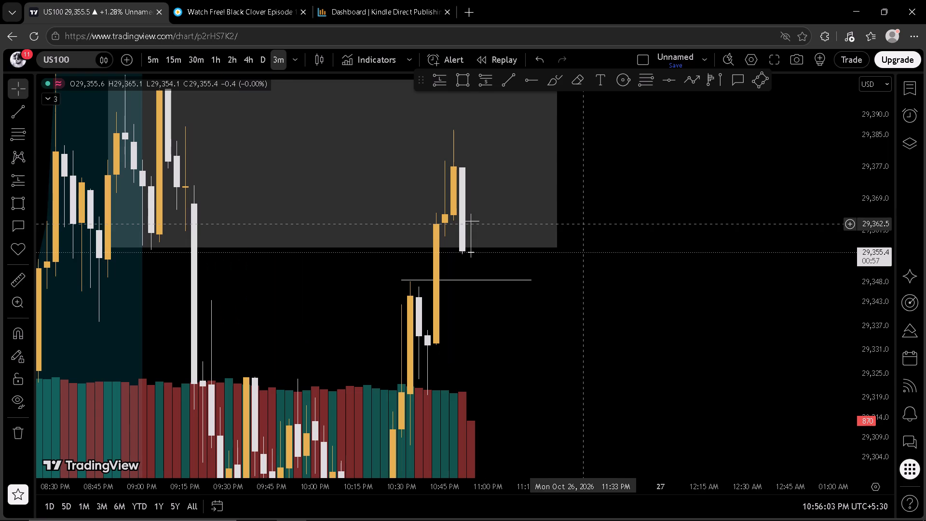
pyautogui.press('1')
pyautogui.press('Return')
pyautogui.press('Return')
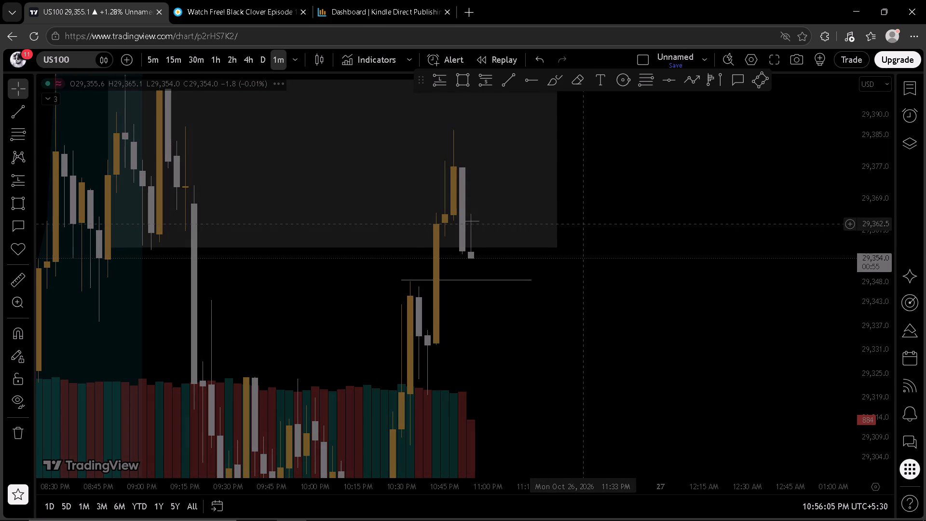
pyautogui.click(615, 209)
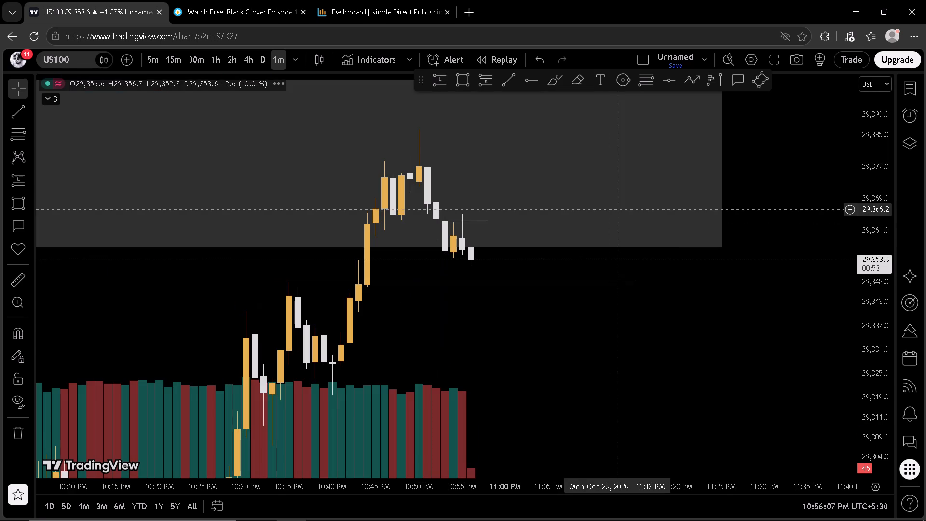
pyautogui.scroll(-8, 484, 220)
pyautogui.scroll(-5, 525, 253)
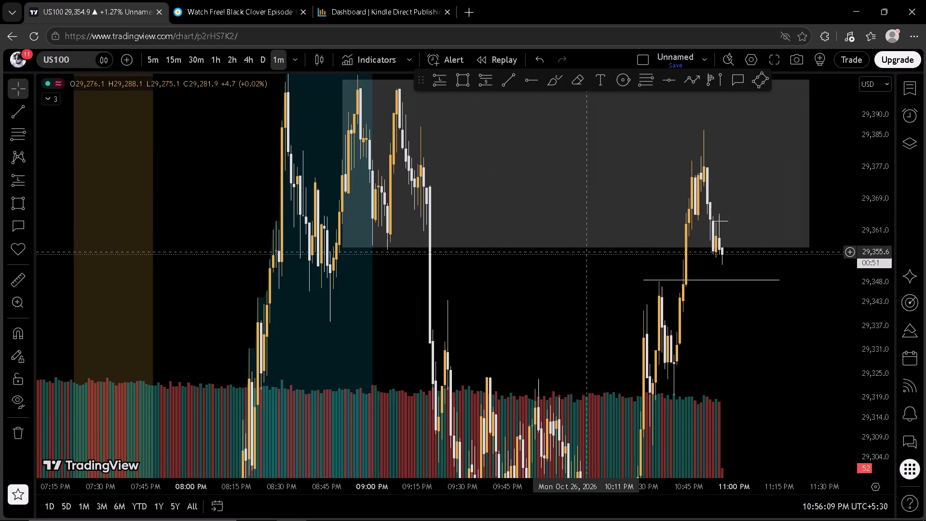
pyautogui.scroll(-5, 901, 193)
# Examine US100's rally and pullback below the grey zone on the 5-minute timeframe, and again on the 3-minute timeframe.
pyautogui.press('5')
pyautogui.press('Return')
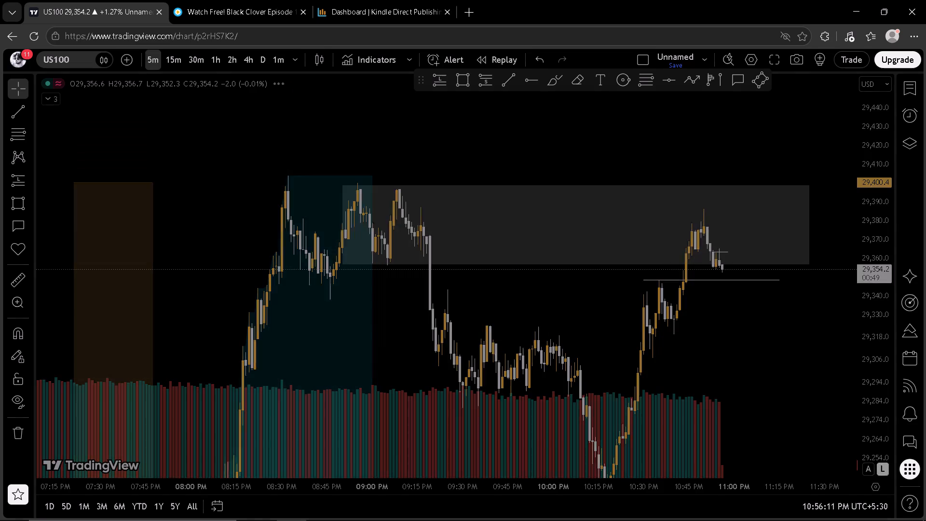
pyautogui.scroll(3, 831, 247)
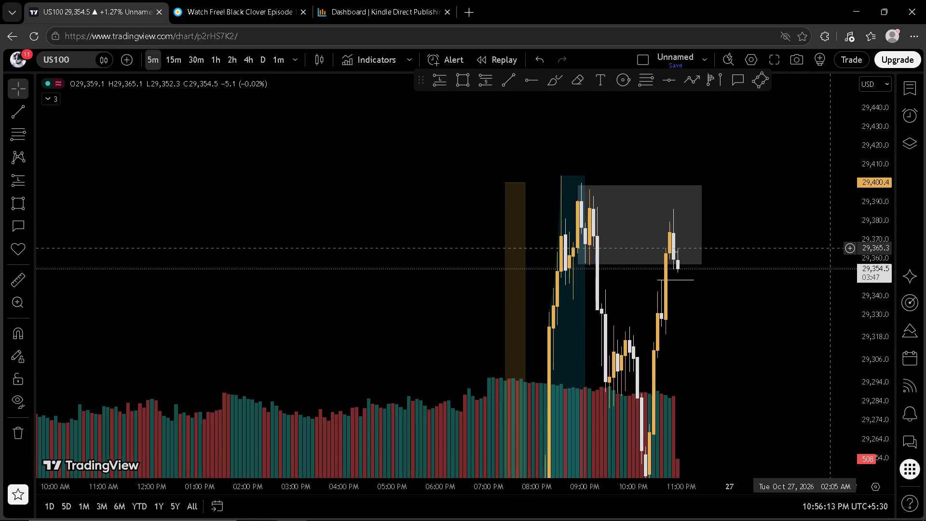
pyautogui.scroll(3, 813, 277)
pyautogui.moveTo(800, 322); pyautogui.dragTo(803, 320)
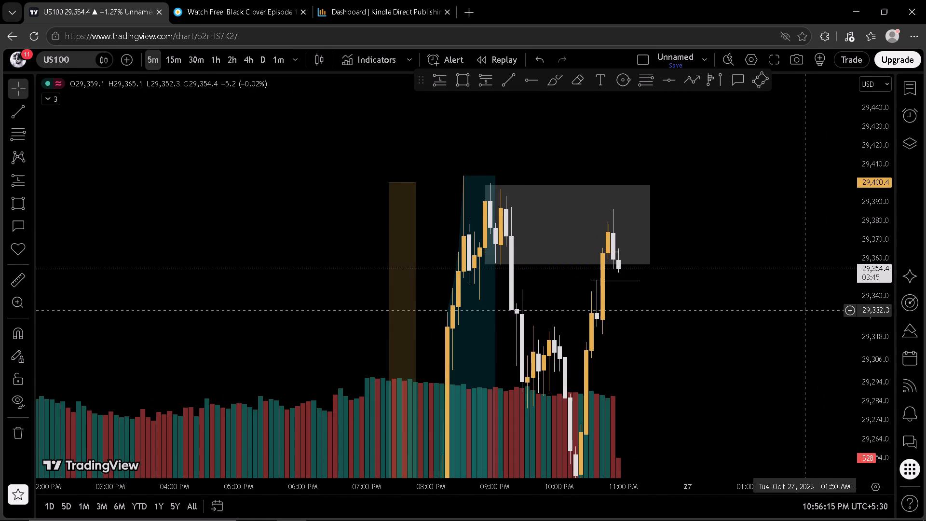
pyautogui.moveTo(803, 320); pyautogui.dragTo(788, 259)
pyautogui.scroll(2, 761, 256)
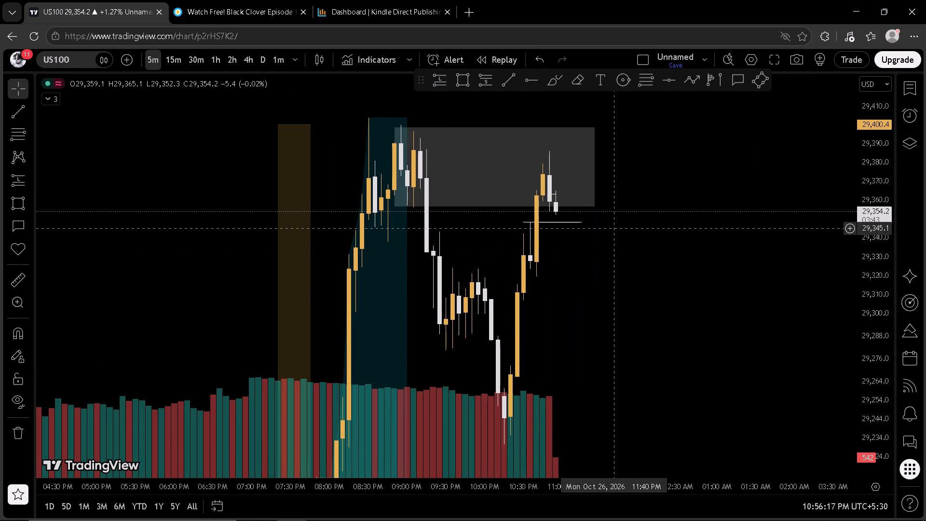
pyautogui.press('3')
pyautogui.press('Return')
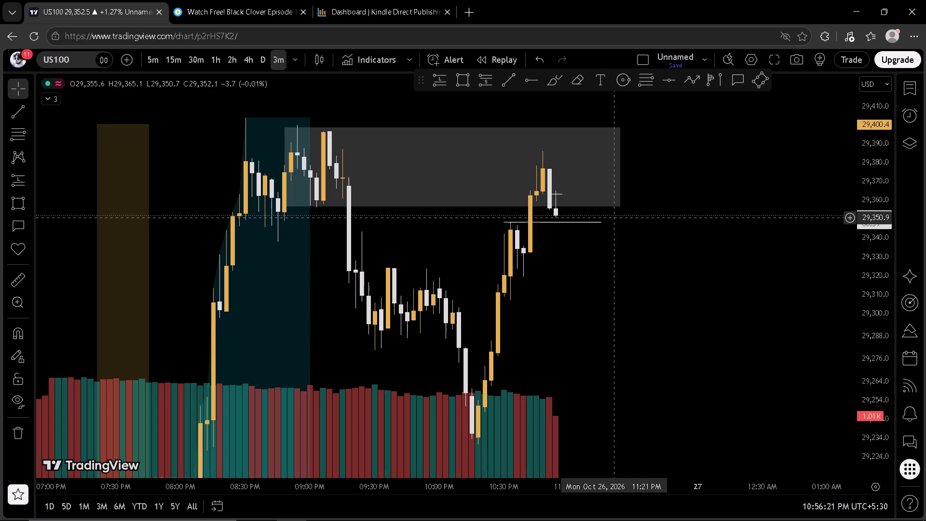
pyautogui.scroll(2, 604, 218)
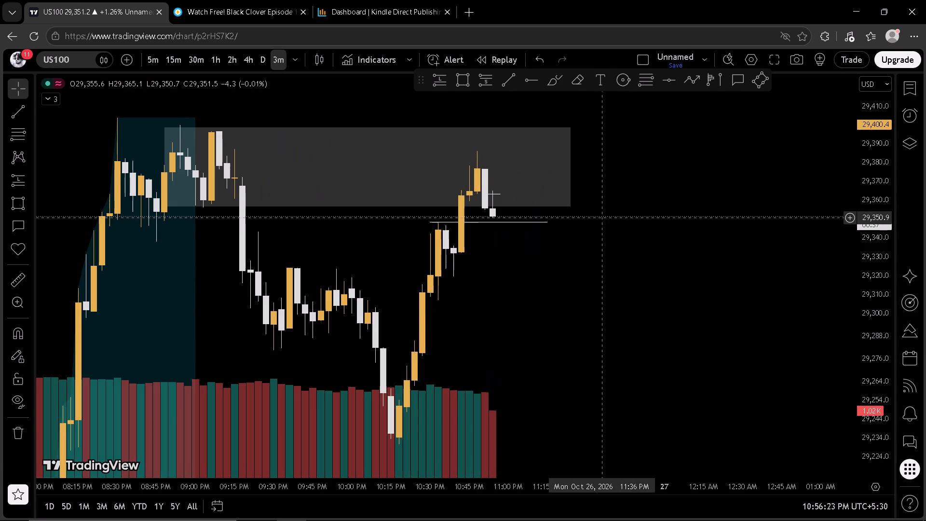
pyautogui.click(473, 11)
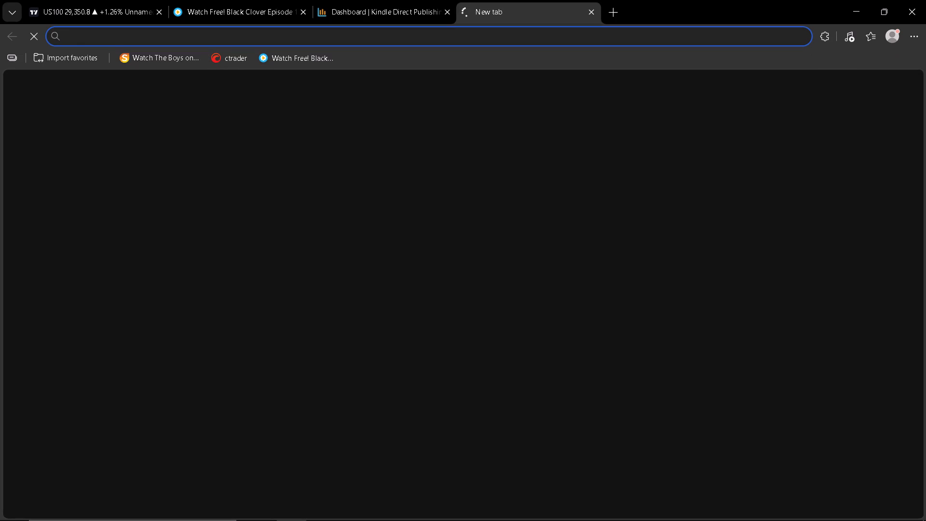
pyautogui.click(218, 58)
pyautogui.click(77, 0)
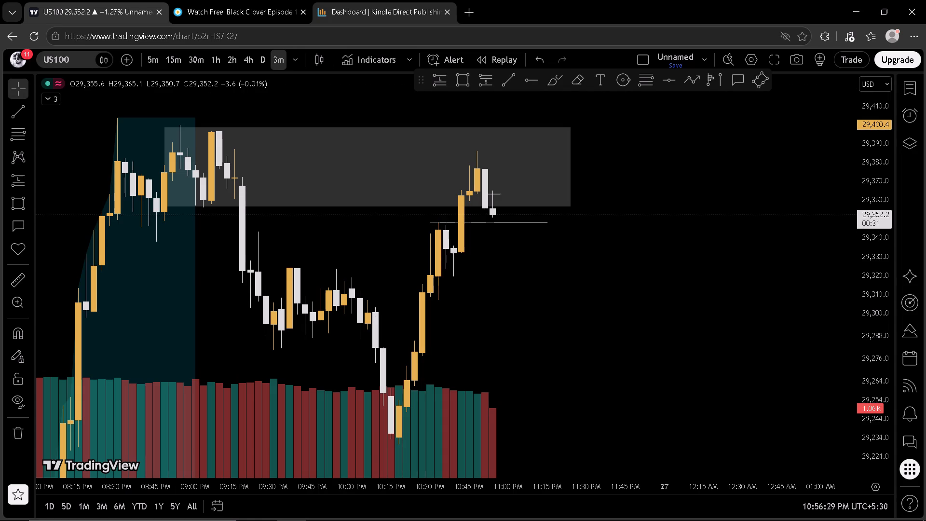
# Open the bookmarked cTrader web platform in a new browser tab.
pyautogui.click(466, 5)
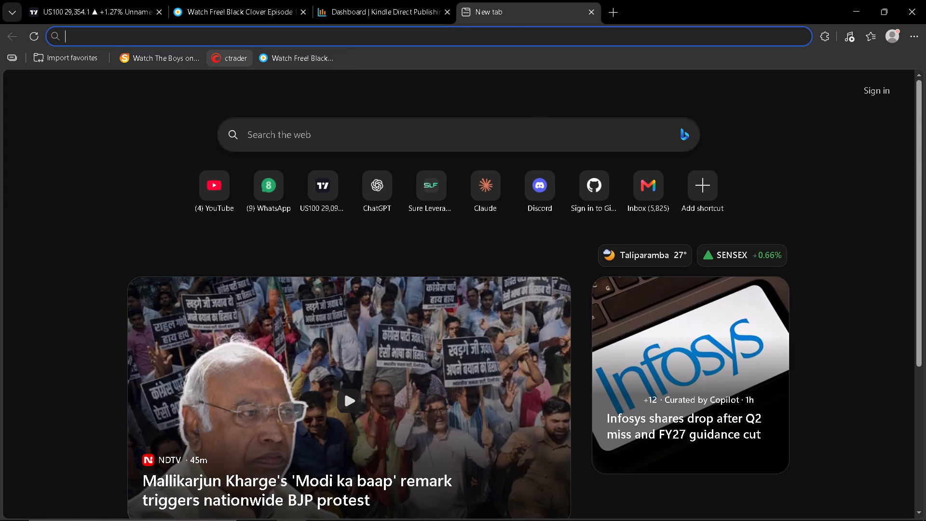
pyautogui.click(239, 59)
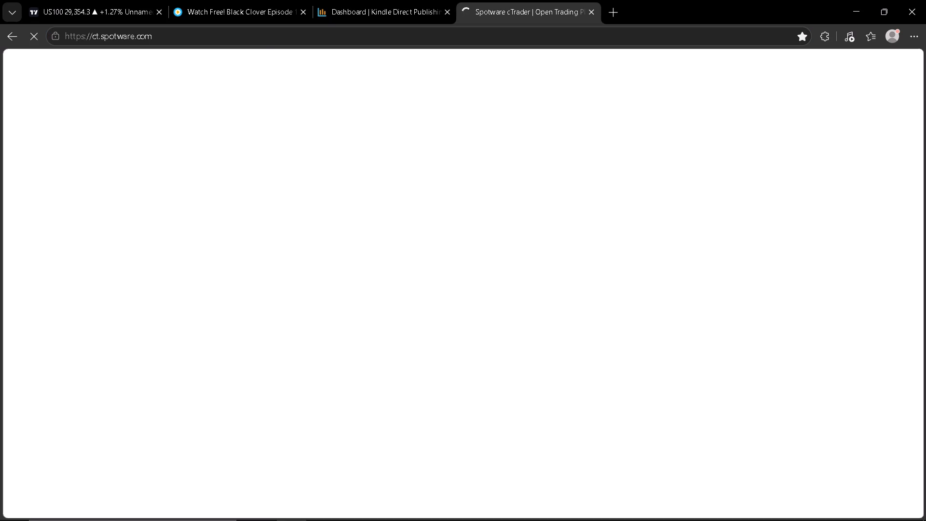
# Return to TradingView and examine US100 near the longer horizontal line on the 3-minute and 1-minute timeframes.
pyautogui.click(44, 0)
pyautogui.moveTo(691, 192); pyautogui.dragTo(690, 194)
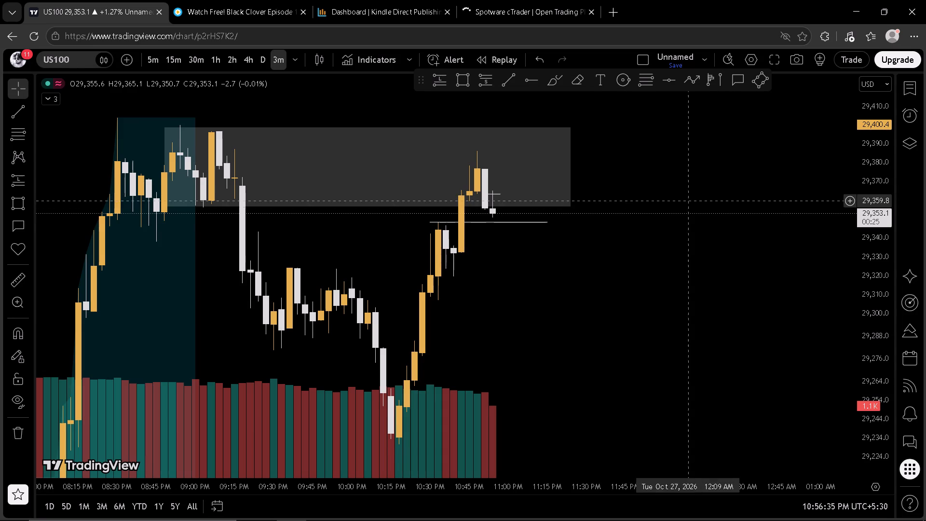
pyautogui.moveTo(690, 194); pyautogui.dragTo(699, 219)
pyautogui.scroll(3, 890, 214)
pyautogui.scroll(-5, 831, 200)
pyautogui.moveTo(814, 170); pyautogui.dragTo(815, 190)
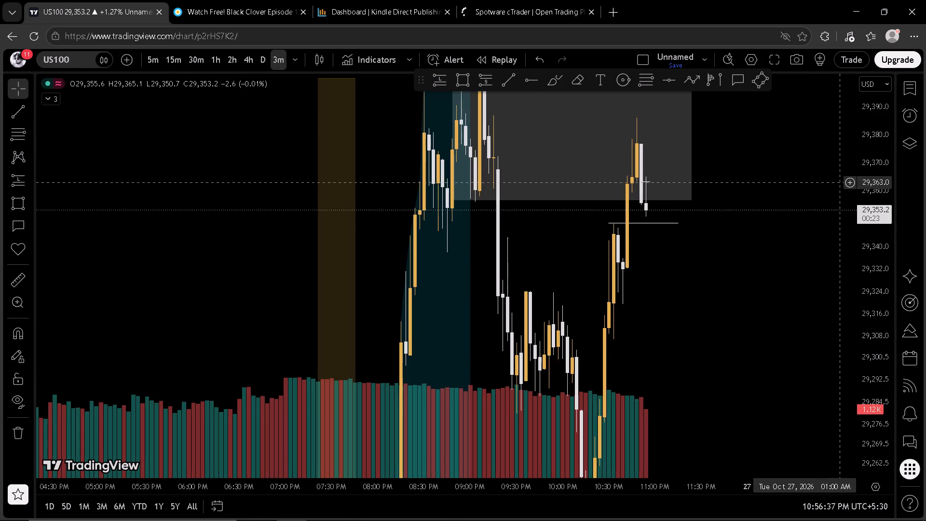
pyautogui.scroll(-4, 869, 182)
pyautogui.scroll(7, 854, 184)
pyautogui.press('1')
pyautogui.press('Return')
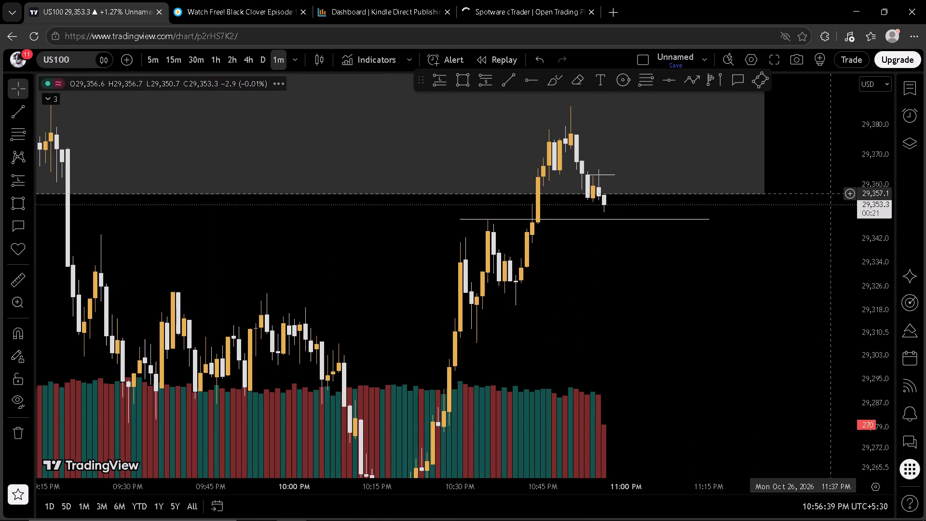
pyautogui.scroll(-2, 822, 226)
pyautogui.moveTo(815, 233); pyautogui.dragTo(803, 253)
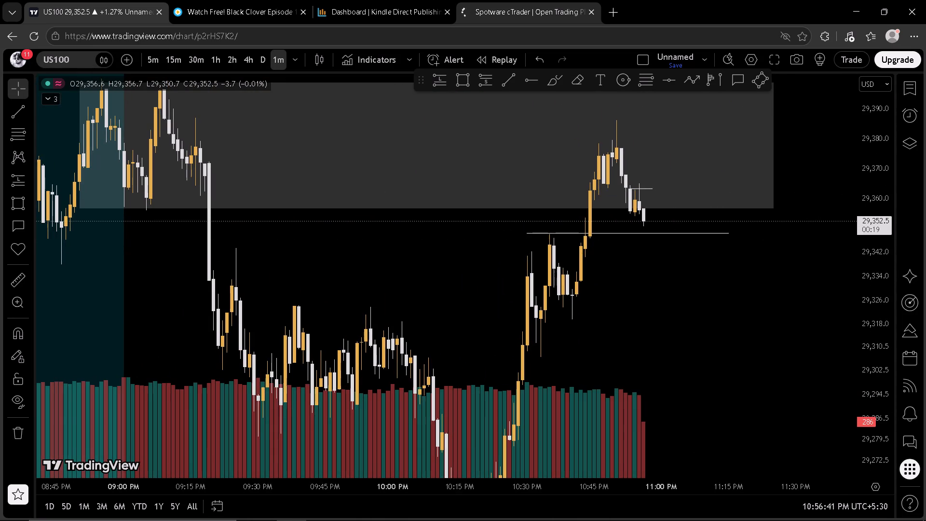
pyautogui.moveTo(712, 303); pyautogui.dragTo(599, 312)
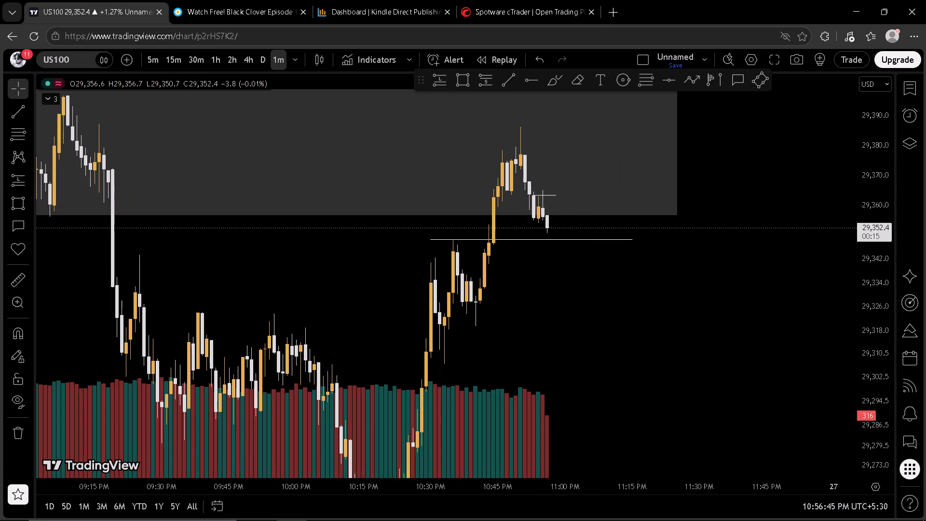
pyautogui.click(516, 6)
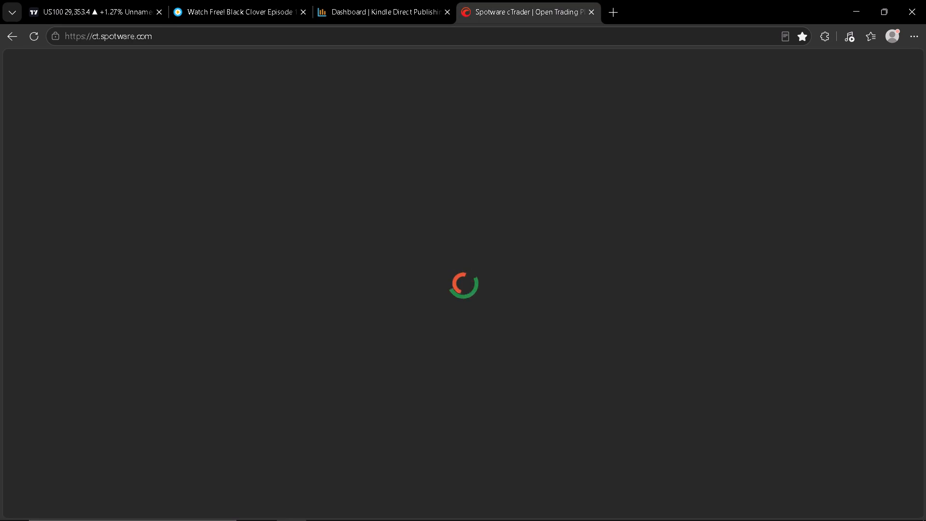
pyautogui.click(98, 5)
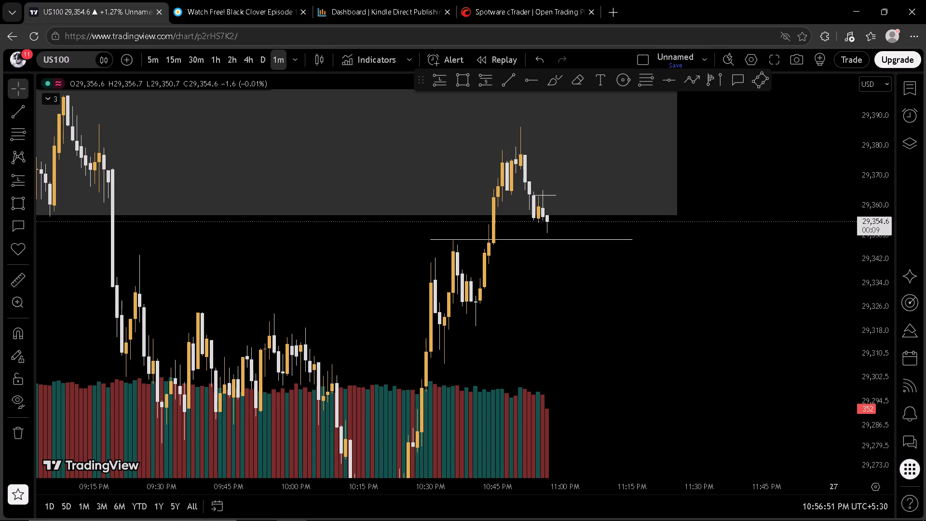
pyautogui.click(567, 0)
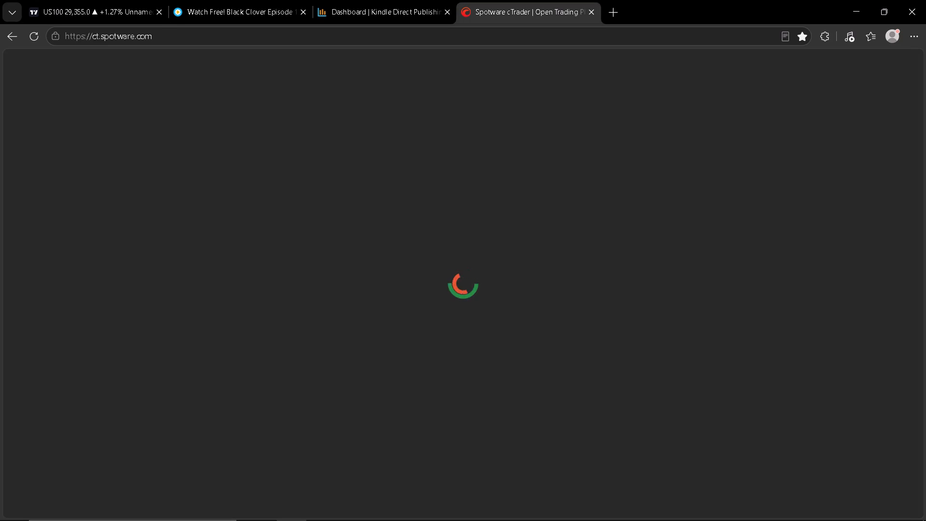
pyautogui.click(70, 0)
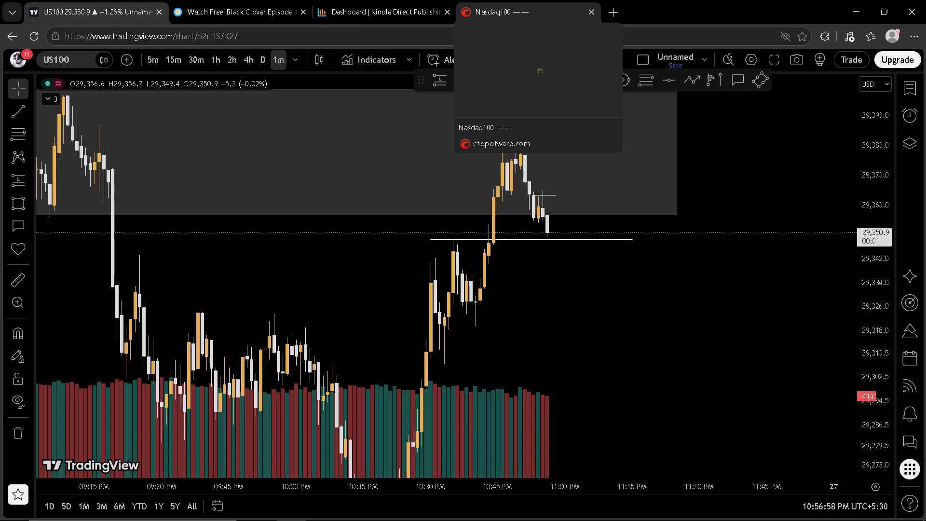
# Switch to the cTrader platform and select Nasdaq100 in the Popular markets watchlist.
pyautogui.click(533, 0)
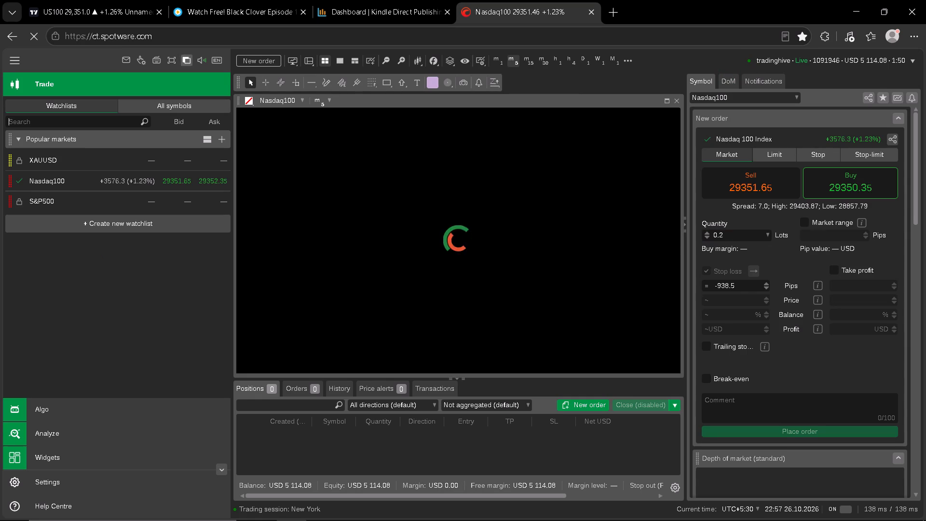
pyautogui.click(160, 326)
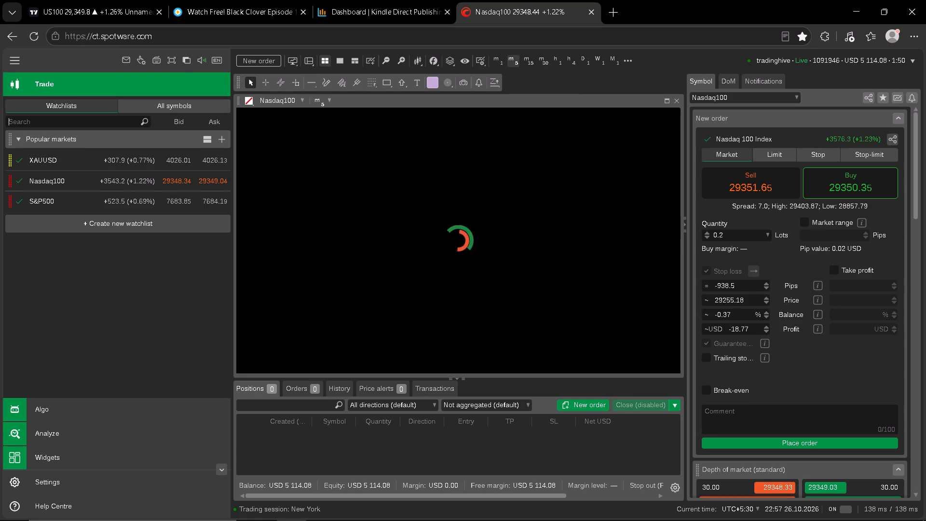
pyautogui.click(49, 184)
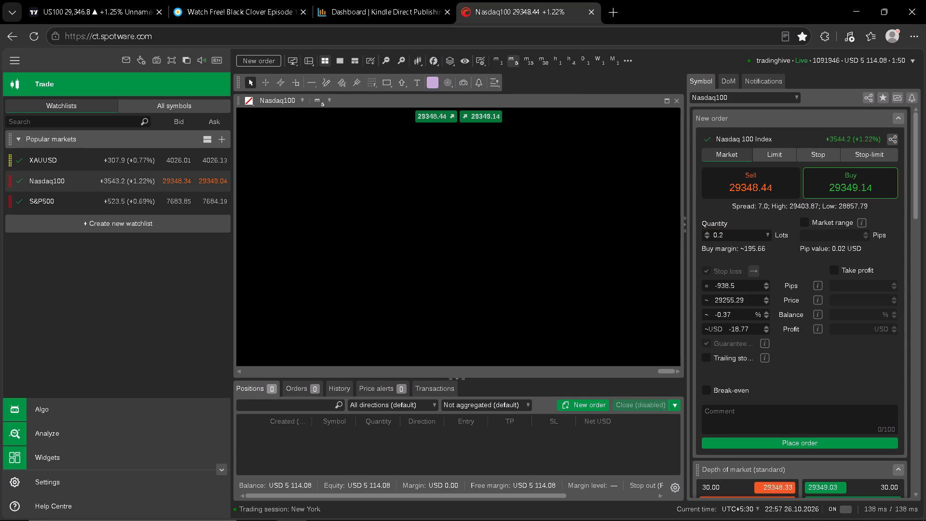
# Select Nasdaq100 in the watchlist, check US100 on TradingView's 1-minute chart, and return to cTrader.
pyautogui.click(49, 184)
pyautogui.click(61, 0)
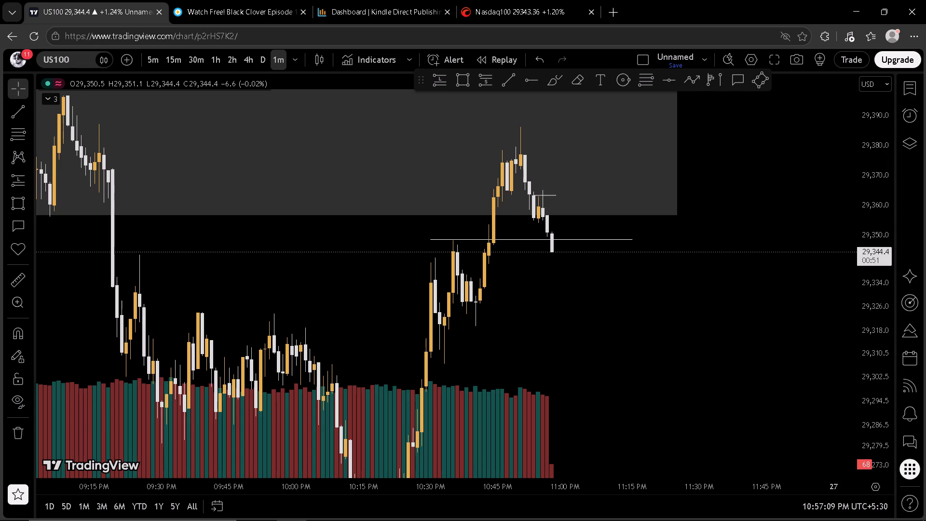
pyautogui.click(522, 0)
pyautogui.moveTo(601, 234); pyautogui.dragTo(582, 263)
pyautogui.click(131, 0)
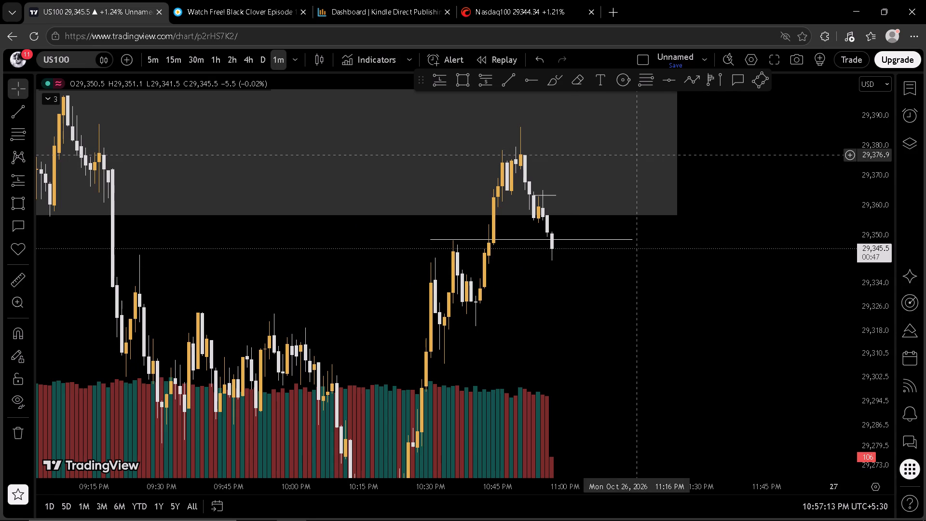
pyautogui.click(223, 0)
pyautogui.click(498, 0)
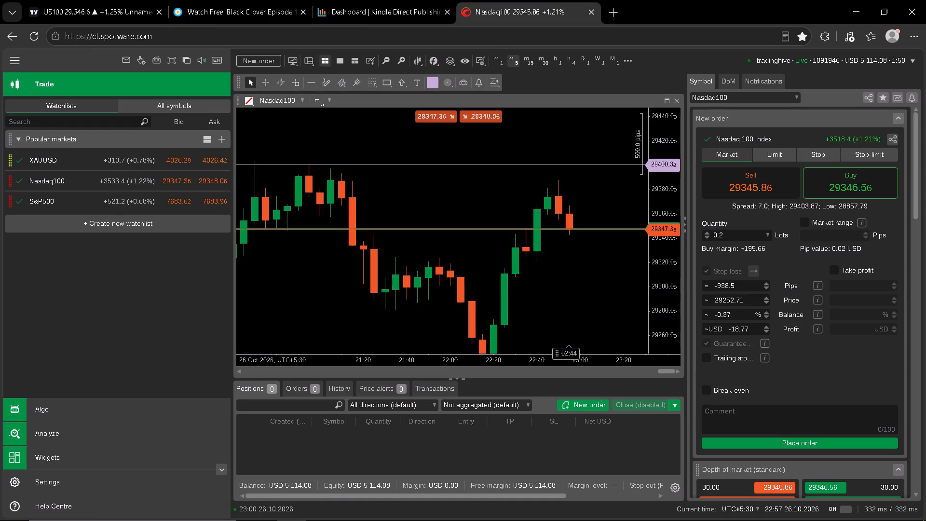
# Set the Nasdaq100 market order to Sell with a stop-loss price of 29376.
pyautogui.click(786, 190)
pyautogui.click(744, 301)
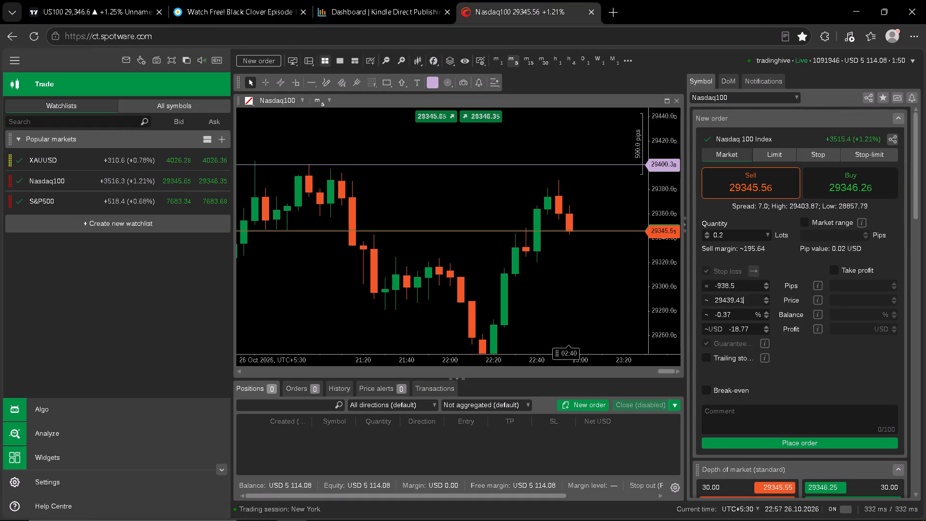
pyautogui.press('BackSpace')
pyautogui.press('BackSpace')
pyautogui.press('BackSpace')
pyautogui.press('BackSpace')
pyautogui.press('BackSpace')
pyautogui.press('3')
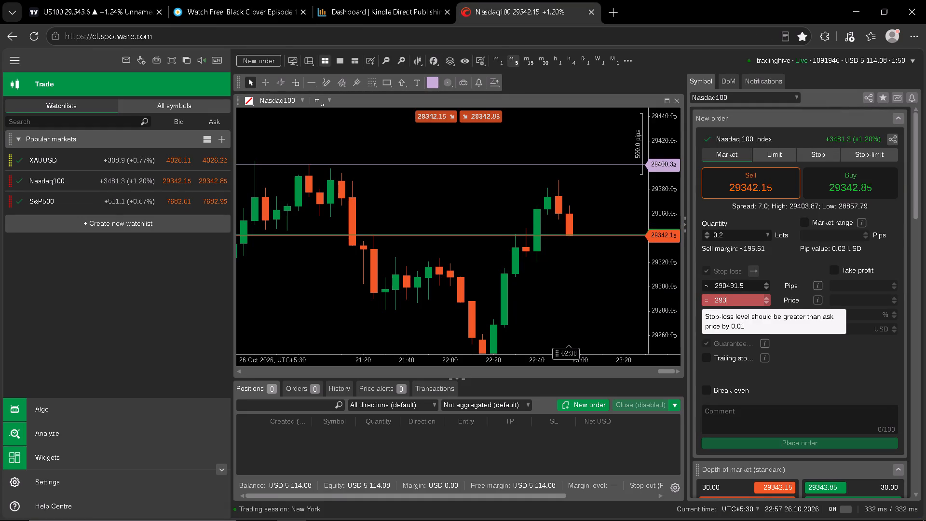
pyautogui.press('7')
pyautogui.press('6')
pyautogui.click(831, 379)
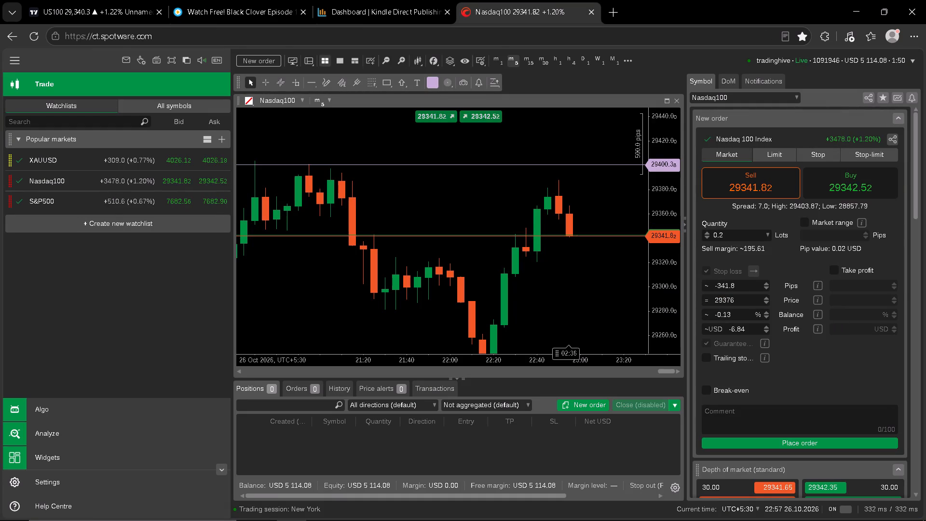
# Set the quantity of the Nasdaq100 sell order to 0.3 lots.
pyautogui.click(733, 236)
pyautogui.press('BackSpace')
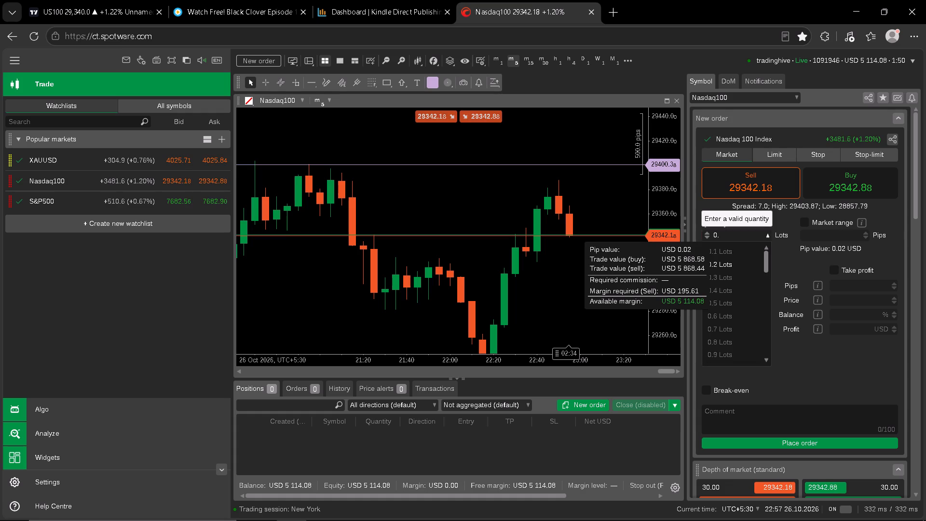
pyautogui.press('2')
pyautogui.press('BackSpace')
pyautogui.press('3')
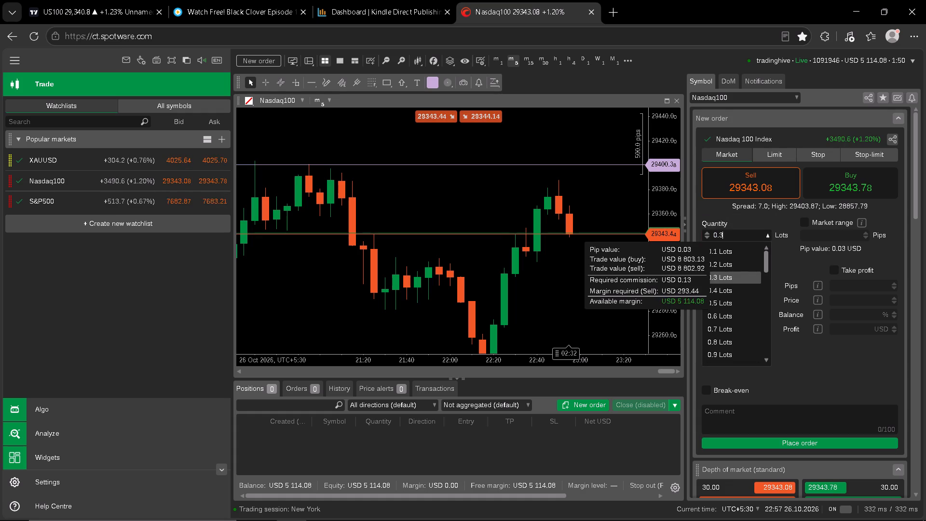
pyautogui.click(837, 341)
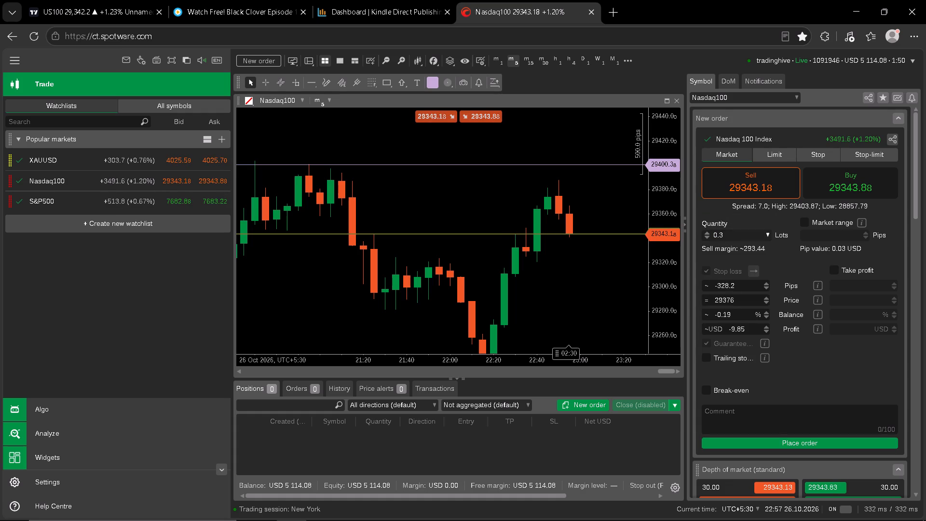
# Set the quantity of the Nasdaq100 sell order to 0.4 lots.
pyautogui.click(735, 233)
pyautogui.press('BackSpace')
pyautogui.press('4')
pyautogui.click(844, 361)
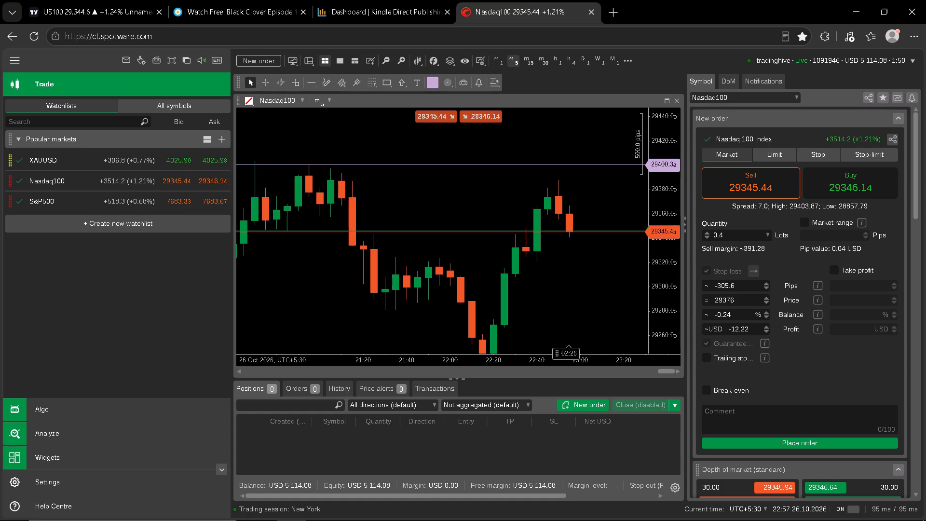
# Switch to TradingView and examine US100's pullback from the grey zone on the 5-minute timeframe.
pyautogui.click(98, 5)
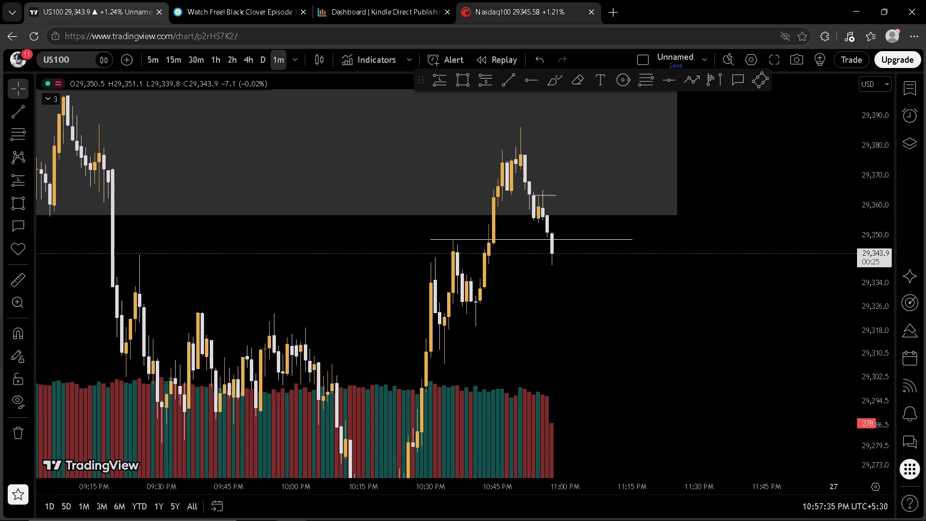
pyautogui.click(145, 62)
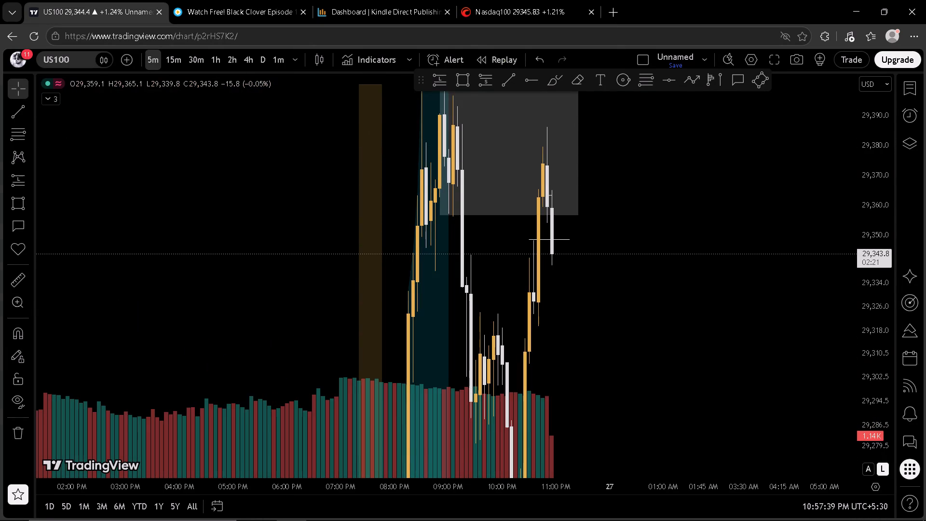
pyautogui.scroll(-1, 873, 243)
pyautogui.scroll(2, 699, 294)
pyautogui.moveTo(569, 298); pyautogui.dragTo(640, 293)
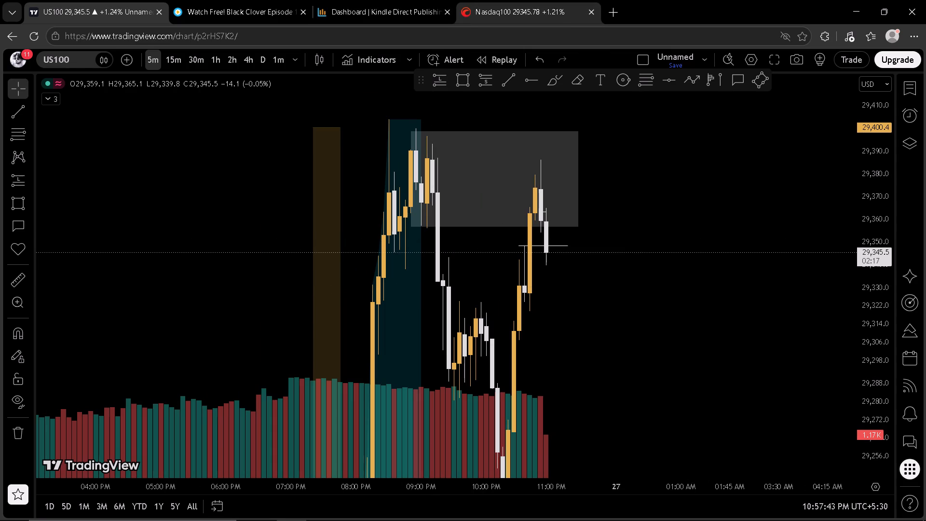
pyautogui.moveTo(869, 152); pyautogui.dragTo(842, 268)
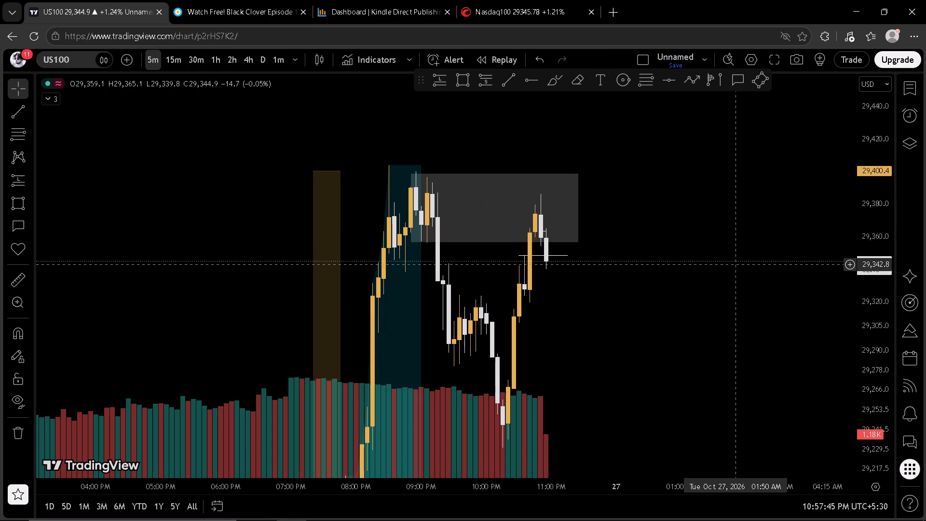
# Return to cTrader and place the 0.4-lot Nasdaq100 market sell order with its stop loss.
pyautogui.click(496, 0)
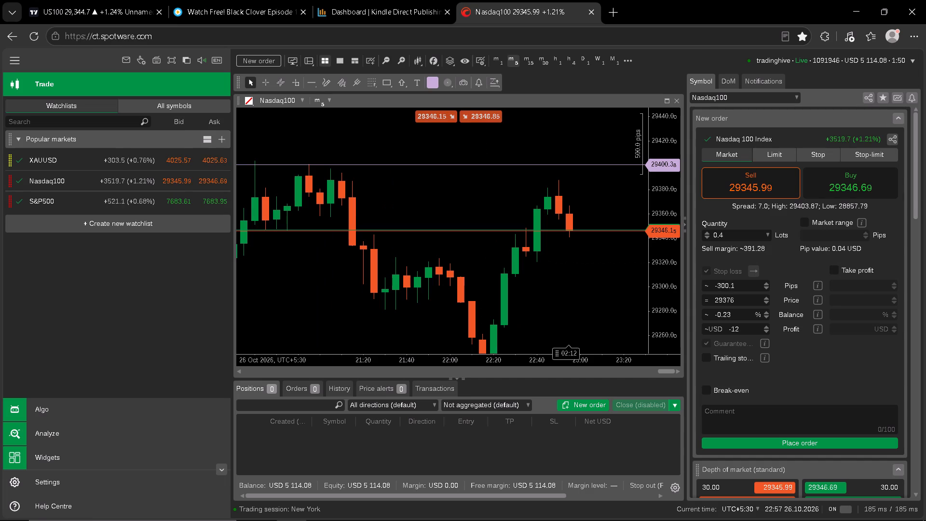
pyautogui.click(795, 441)
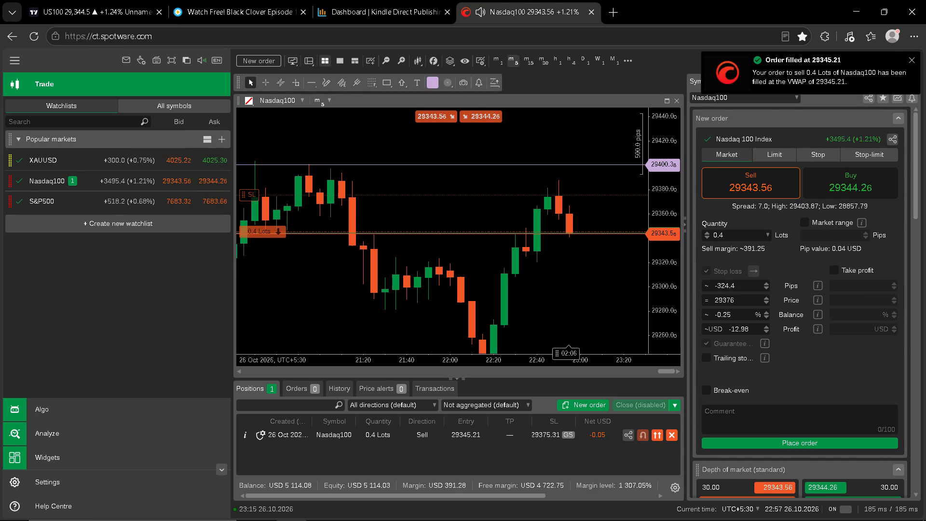
# Add a take profit to the open Nasdaq100 sell position on the chart and adjust it to 29306.08.
pyautogui.moveTo(593, 295); pyautogui.dragTo(590, 284)
pyautogui.moveTo(663, 278); pyautogui.dragTo(655, 221)
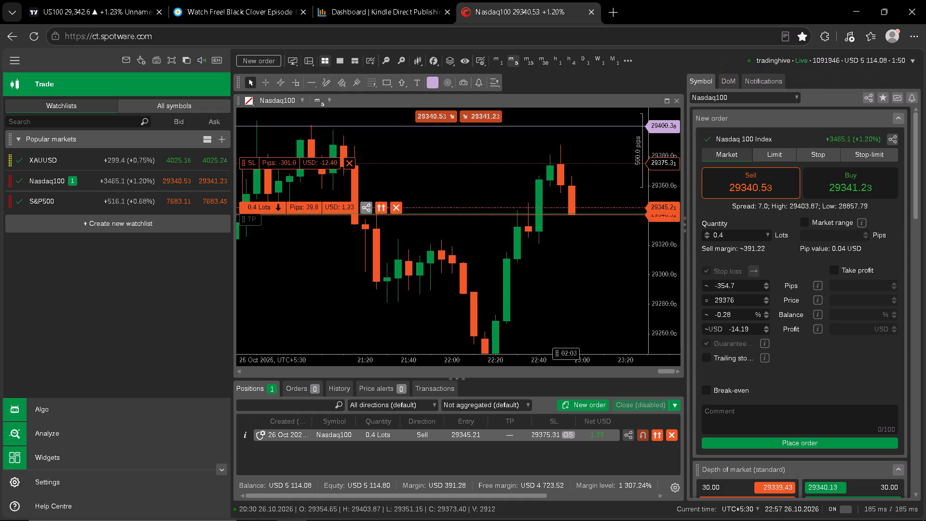
pyautogui.moveTo(249, 220); pyautogui.dragTo(262, 255)
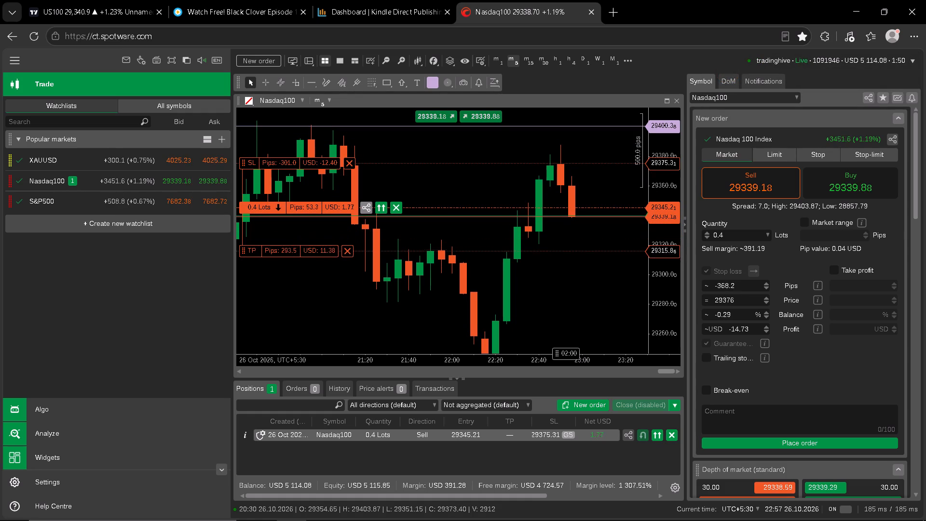
pyautogui.moveTo(262, 255); pyautogui.dragTo(264, 266)
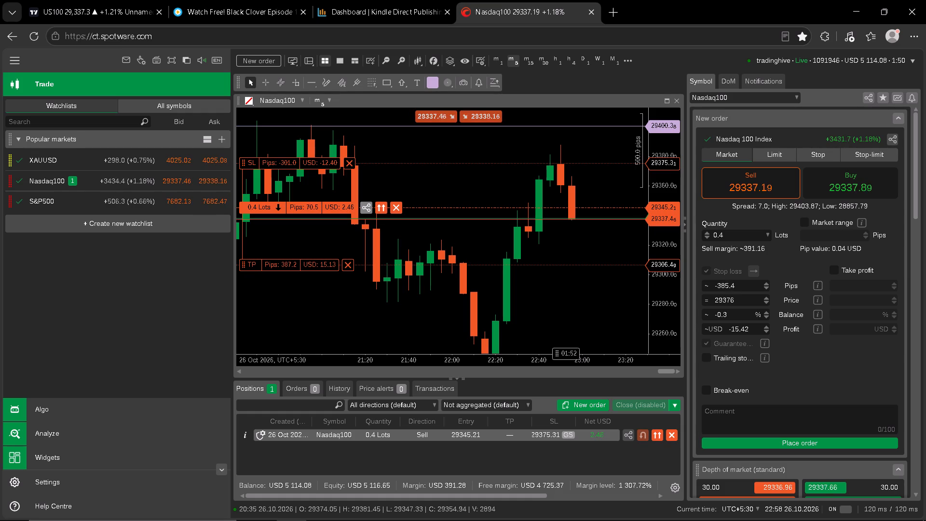
pyautogui.moveTo(264, 266); pyautogui.dragTo(264, 264)
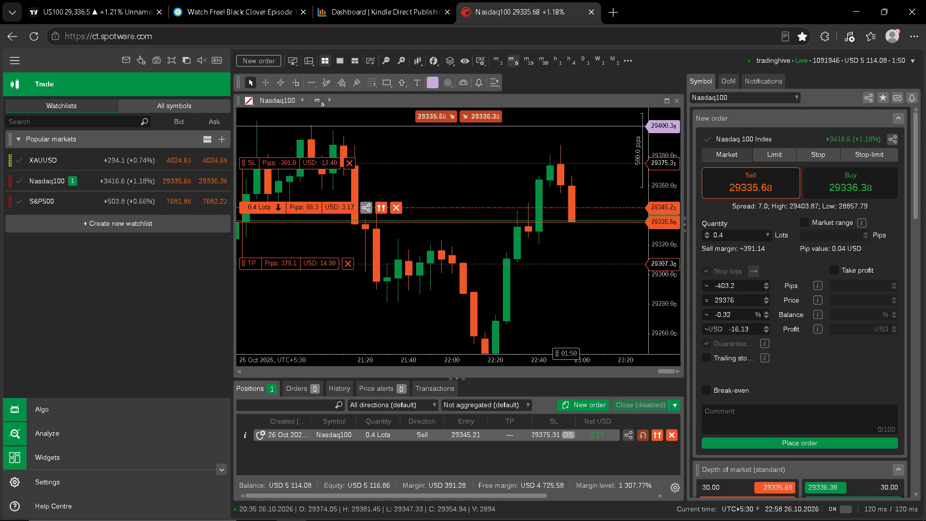
pyautogui.moveTo(264, 264); pyautogui.dragTo(264, 266)
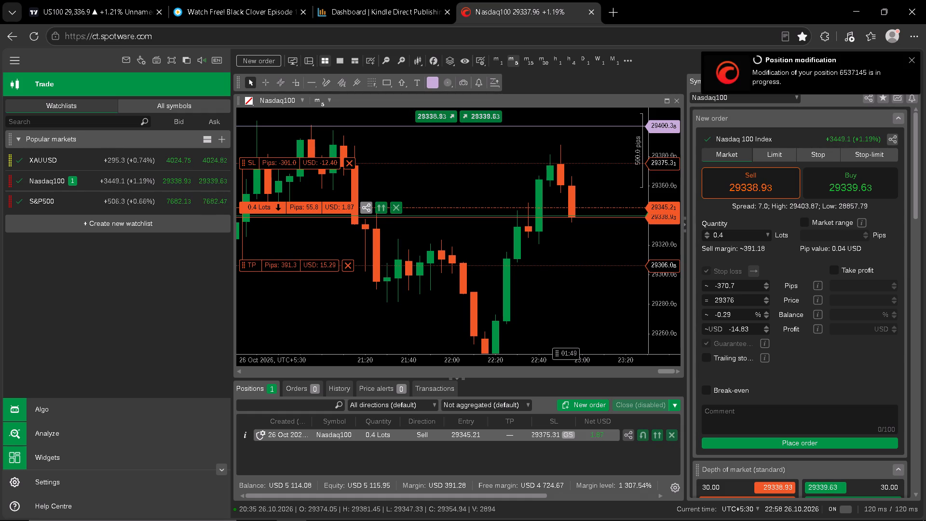
pyautogui.click(545, 306)
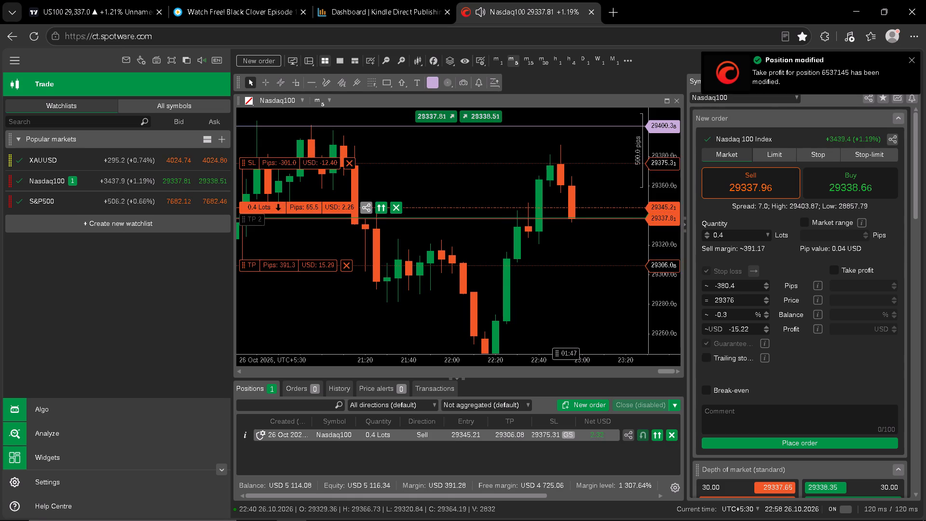
# Switch the Nasdaq100 chart in cTrader to the 3-minute timeframe.
pyautogui.moveTo(609, 283); pyautogui.dragTo(570, 242)
pyautogui.click(567, 246)
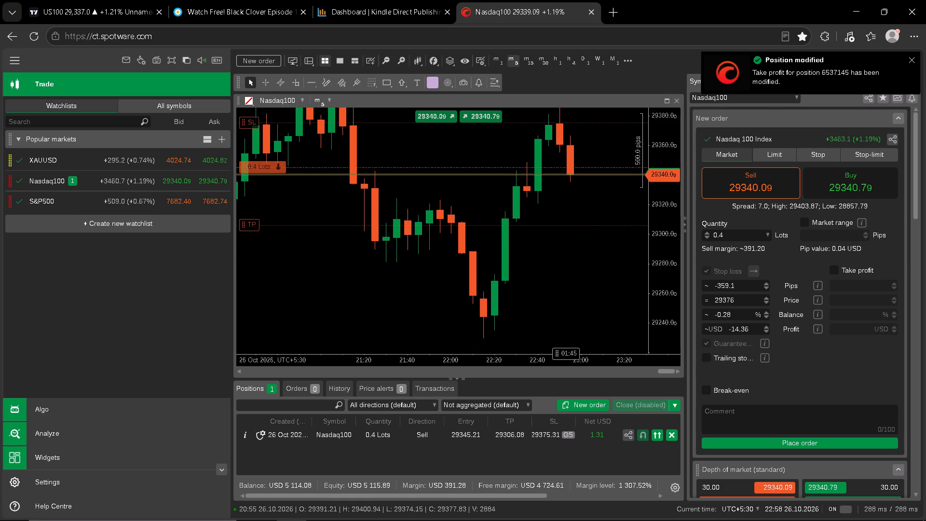
pyautogui.click(321, 100)
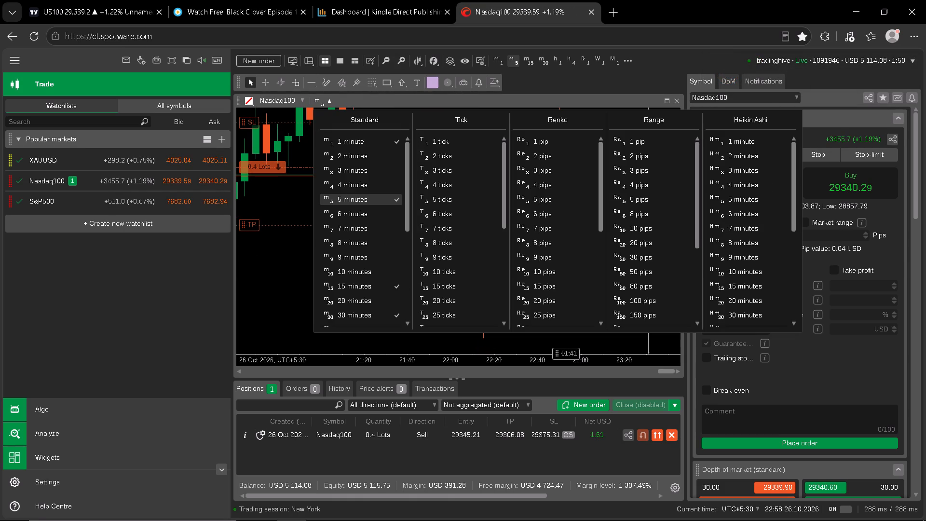
pyautogui.click(358, 174)
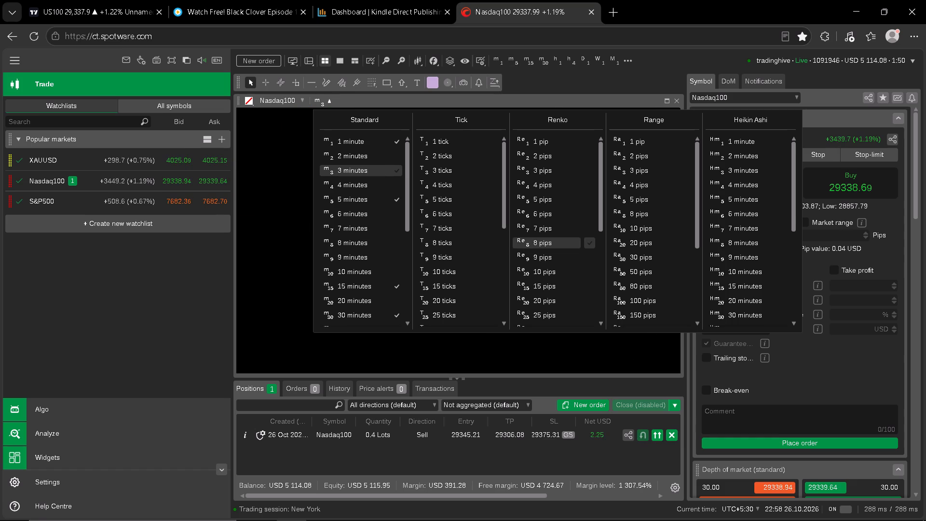
pyautogui.click(329, 101)
pyautogui.moveTo(611, 221); pyautogui.dragTo(610, 236)
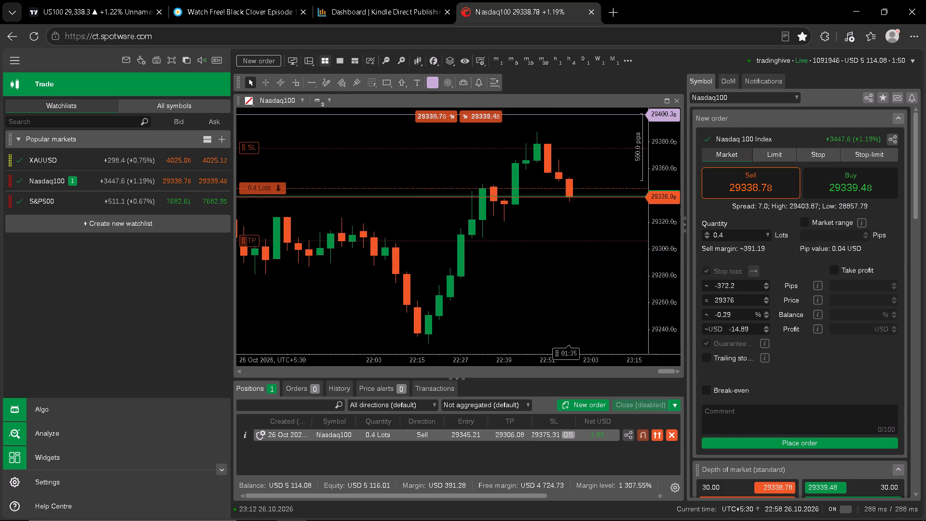
pyautogui.moveTo(610, 236); pyautogui.dragTo(609, 244)
pyautogui.moveTo(664, 255); pyautogui.dragTo(661, 167)
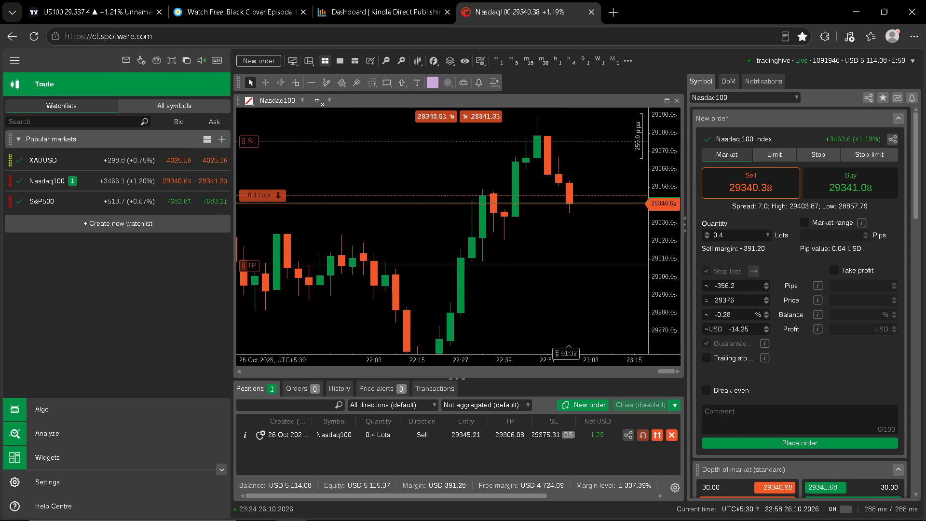
# Draw a horizontal line on the 3-minute Nasdaq100 chart just below the entry level, at about 29337.6.
pyautogui.click(337, 126)
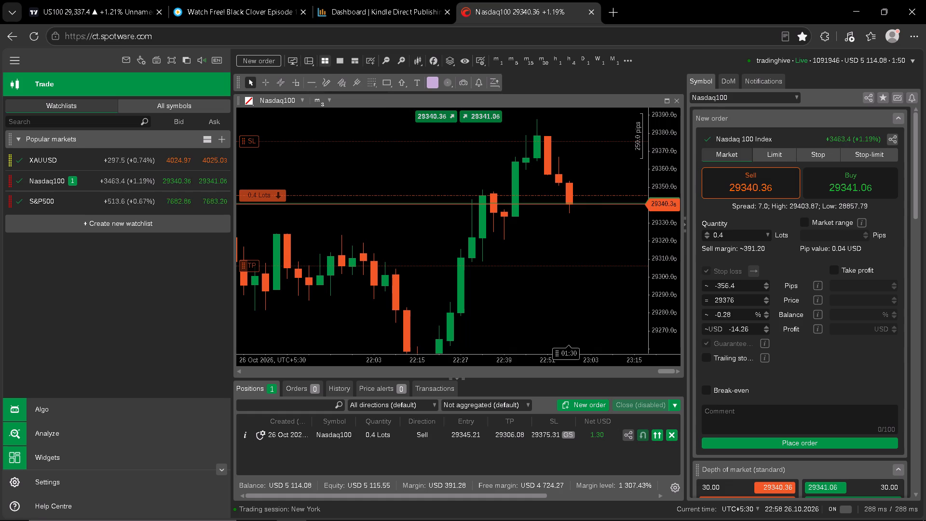
pyautogui.click(532, 207)
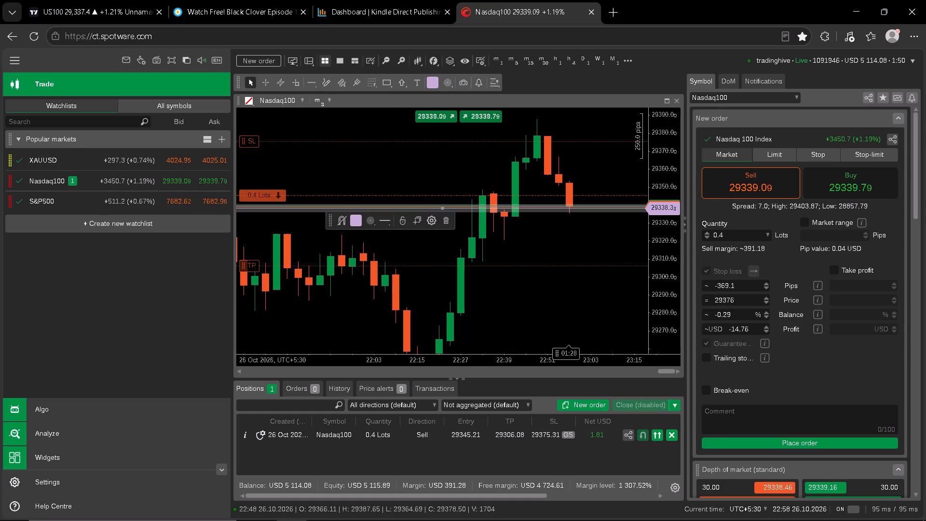
pyautogui.click(532, 208)
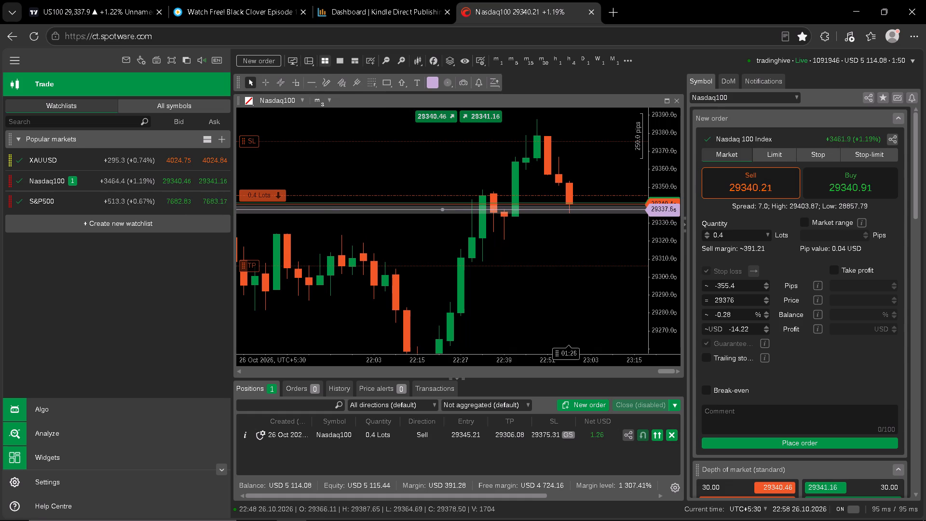
pyautogui.click(536, 225)
pyautogui.moveTo(571, 238); pyautogui.dragTo(546, 237)
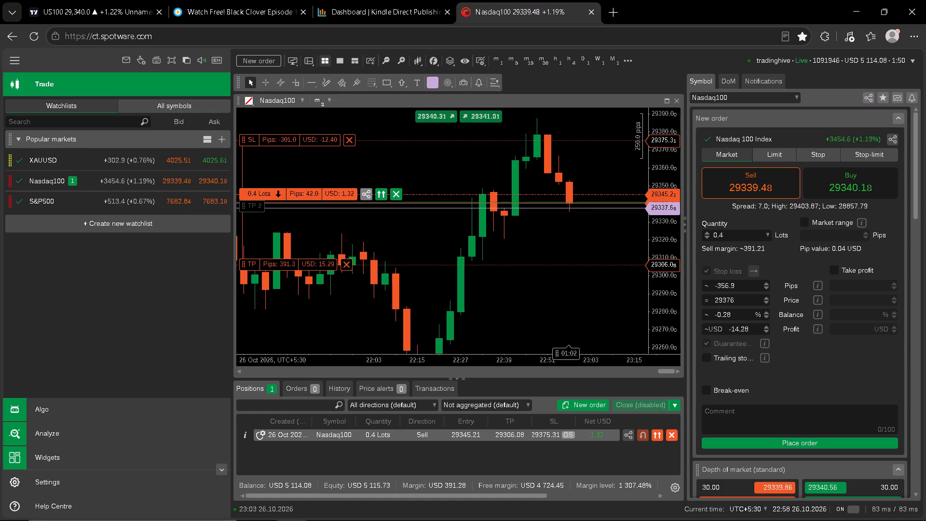
pyautogui.click(597, 314)
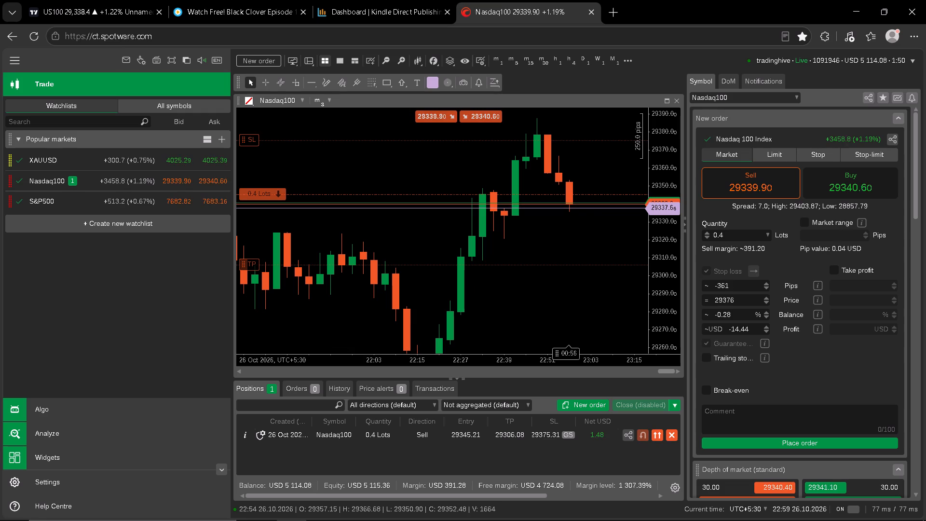
# Switch to TradingView and check US100 on the 5-minute timeframe.
pyautogui.click(66, 0)
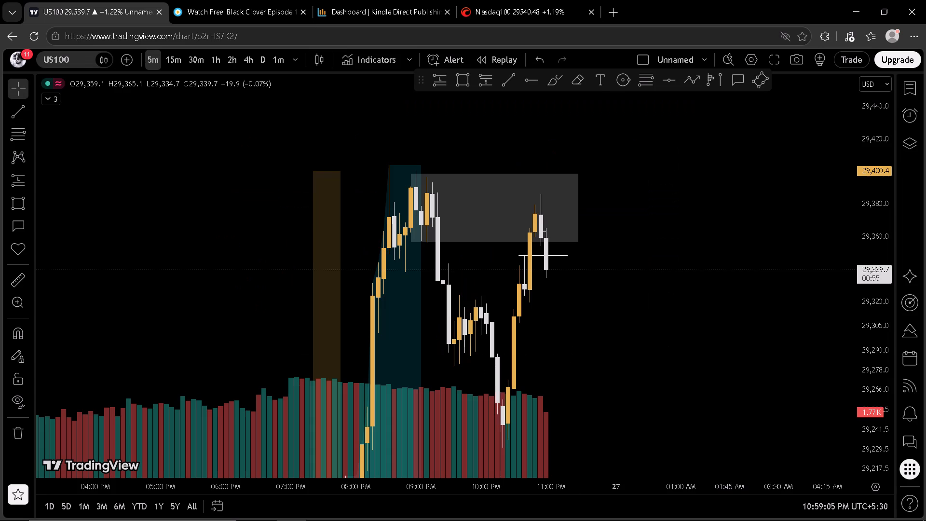
# Return to cTrader and switch the Nasdaq100 chart to the 1-minute timeframe.
pyautogui.click(600, 0)
pyautogui.click(325, 97)
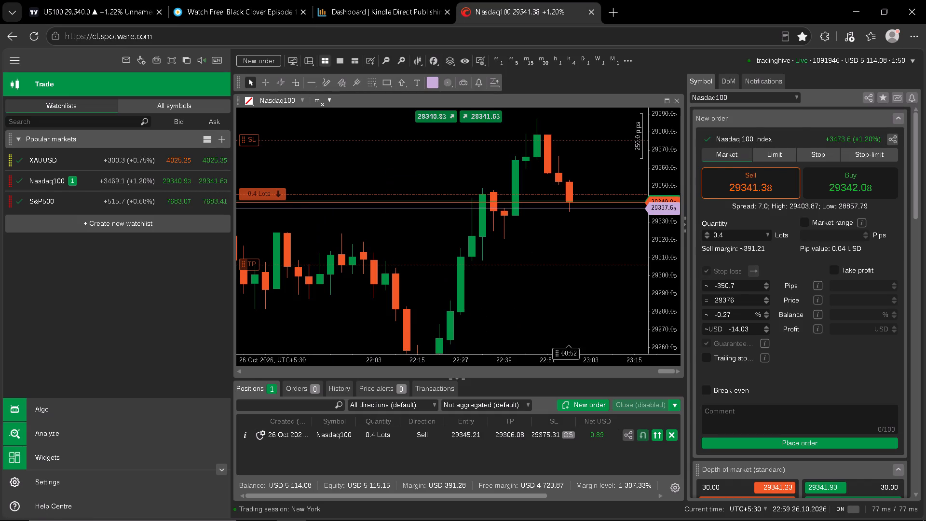
pyautogui.click(335, 145)
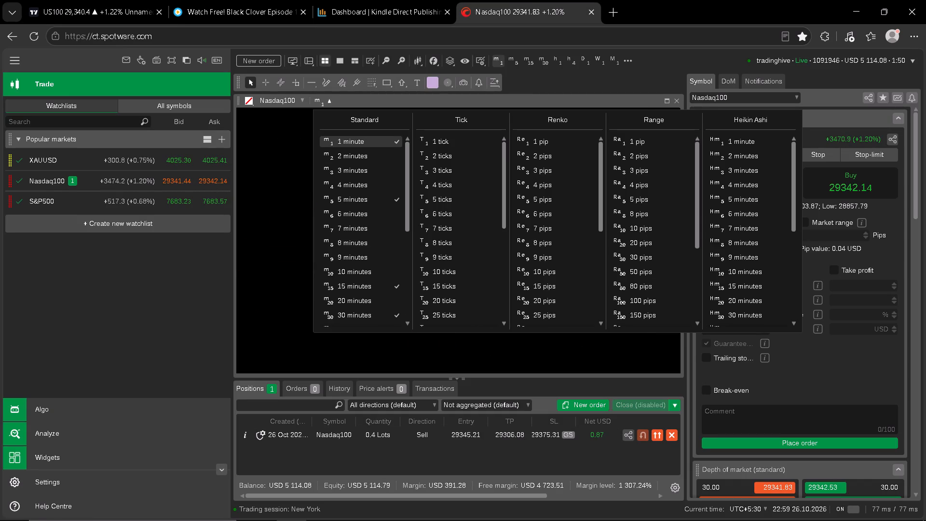
# Examine the recent candles around the sell entry and the 29337.6 line on the 1-minute Nasdaq100 chart.
pyautogui.click(825, 90)
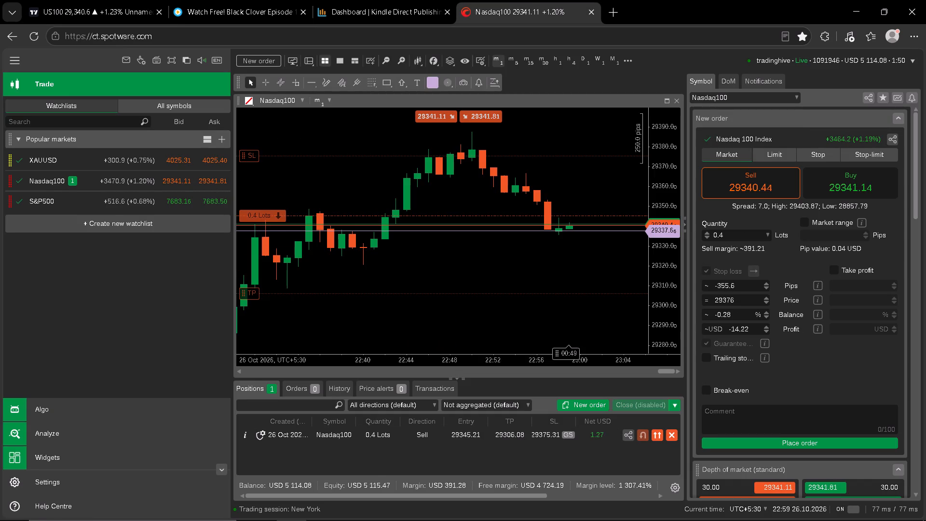
pyautogui.moveTo(613, 250); pyautogui.dragTo(612, 238)
pyautogui.moveTo(672, 254); pyautogui.dragTo(666, 246)
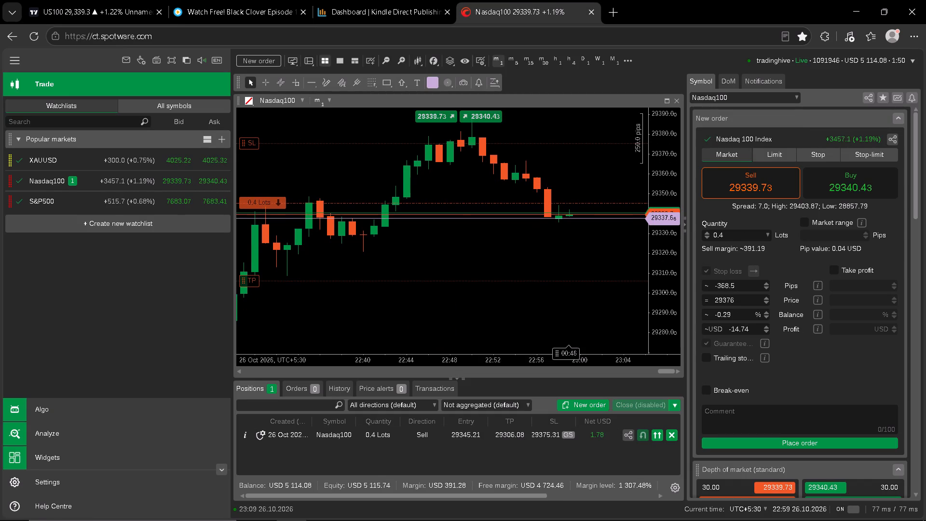
pyautogui.moveTo(666, 246); pyautogui.dragTo(656, 158)
pyautogui.click(594, 247)
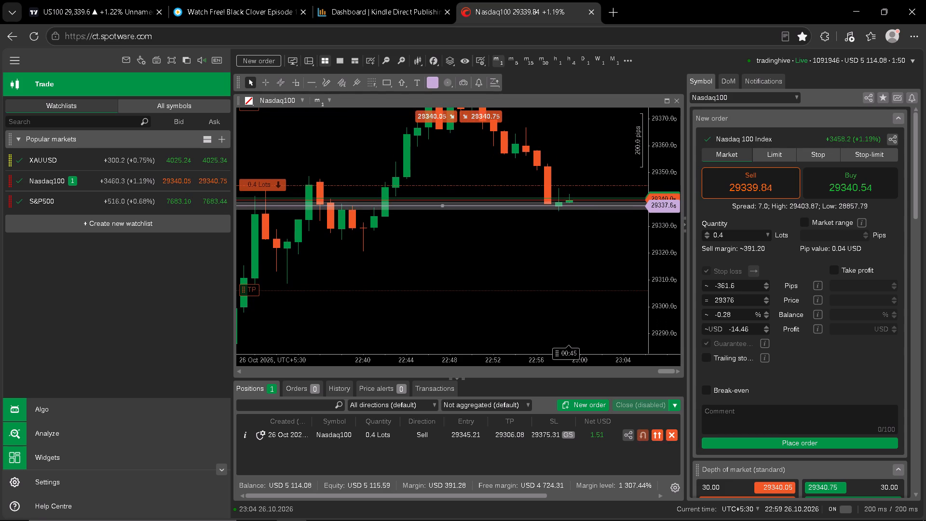
pyautogui.moveTo(591, 247); pyautogui.dragTo(574, 287)
pyautogui.moveTo(658, 295); pyautogui.dragTo(665, 281)
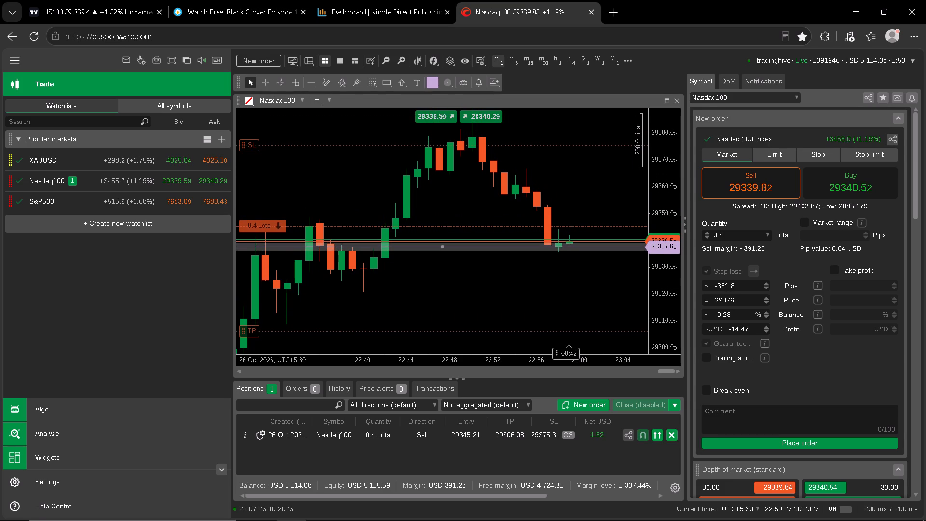
pyautogui.moveTo(665, 281); pyautogui.dragTo(656, 229)
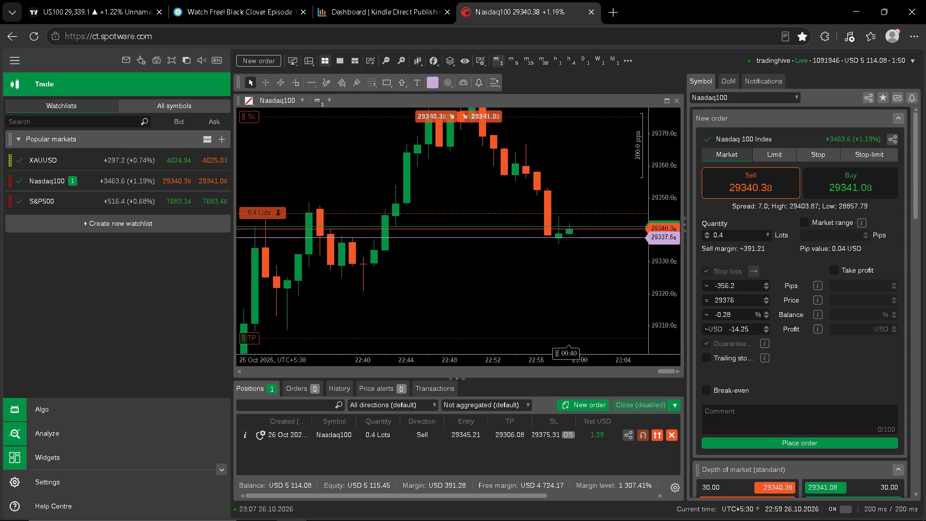
pyautogui.moveTo(656, 229); pyautogui.dragTo(657, 229)
pyautogui.moveTo(597, 272); pyautogui.dragTo(592, 275)
pyautogui.click(592, 275)
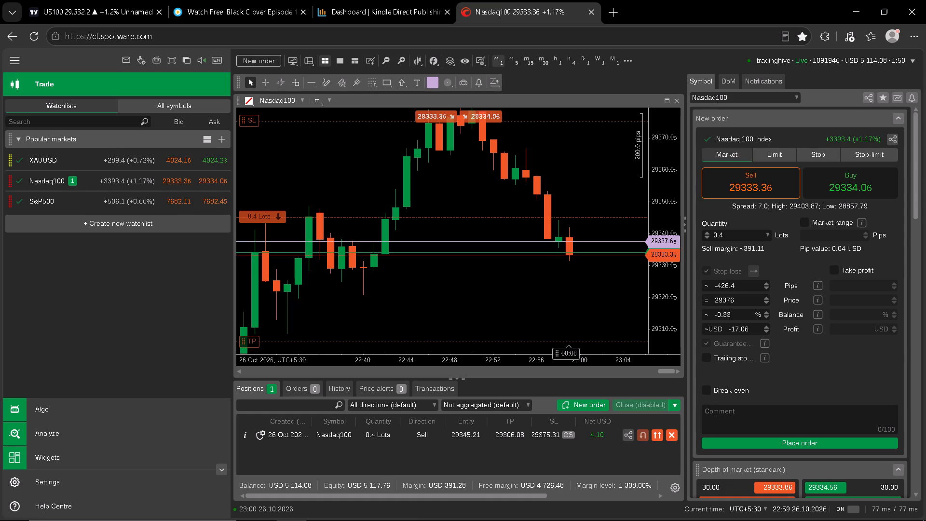
pyautogui.moveTo(585, 283); pyautogui.dragTo(582, 262)
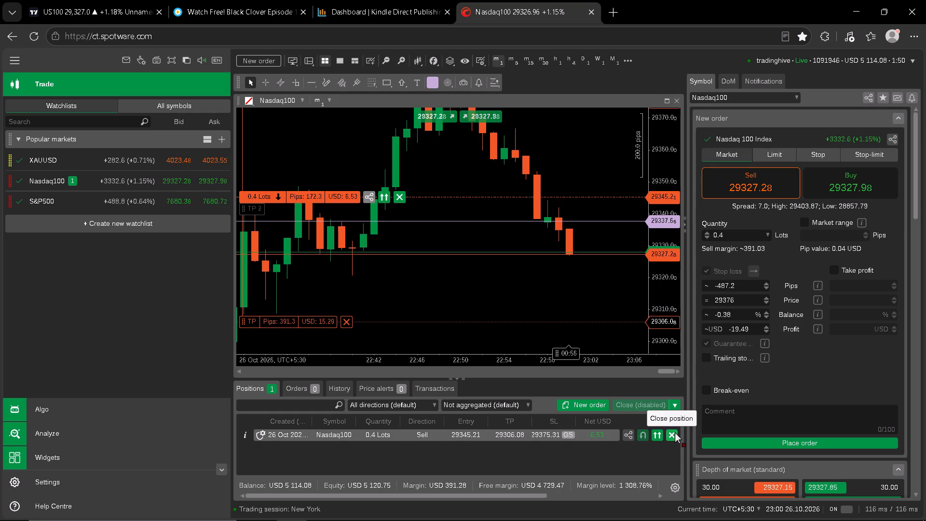
pyautogui.moveTo(473, 281); pyautogui.dragTo(525, 238)
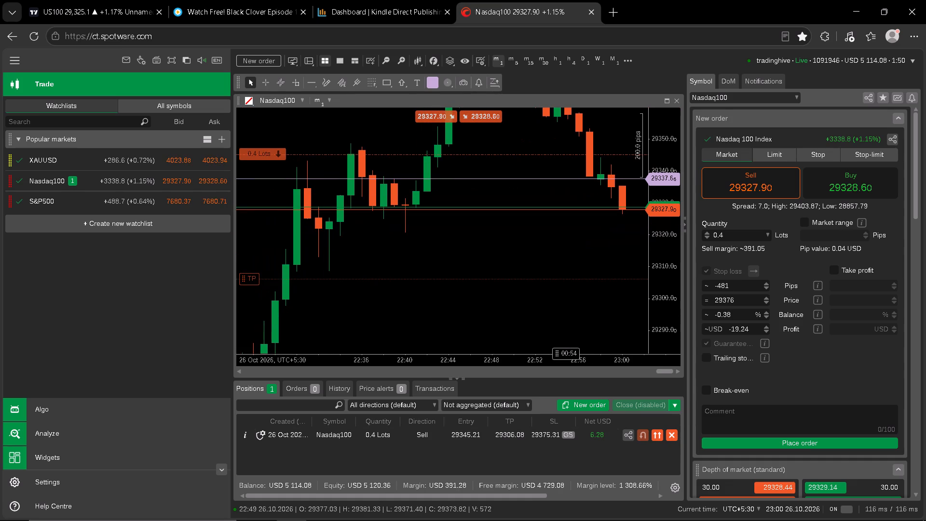
# Switch the Nasdaq100 chart to the standard 5-minute timeframe.
pyautogui.click(327, 103)
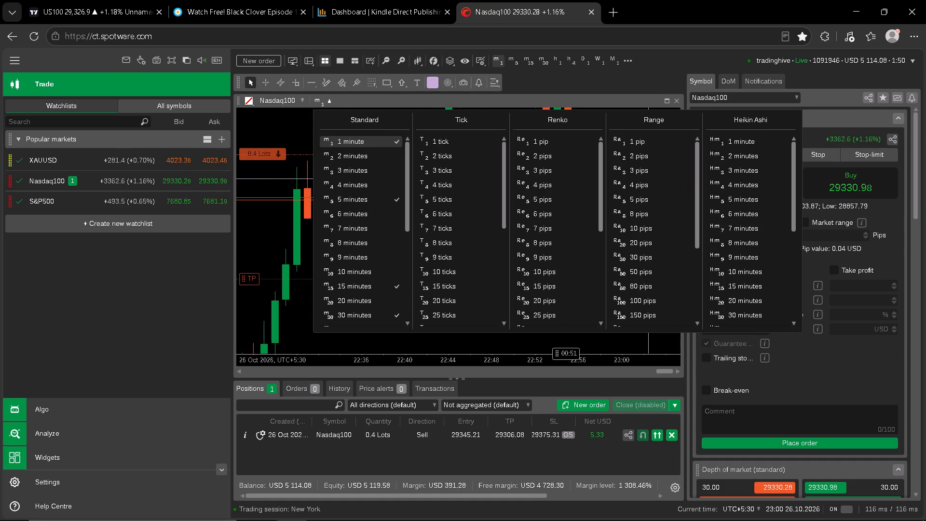
pyautogui.click(359, 202)
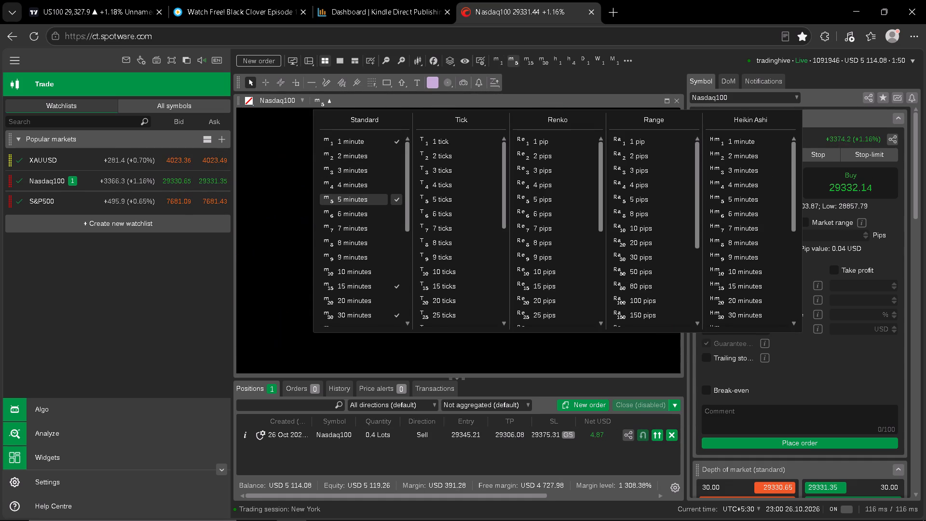
pyautogui.click(601, 82)
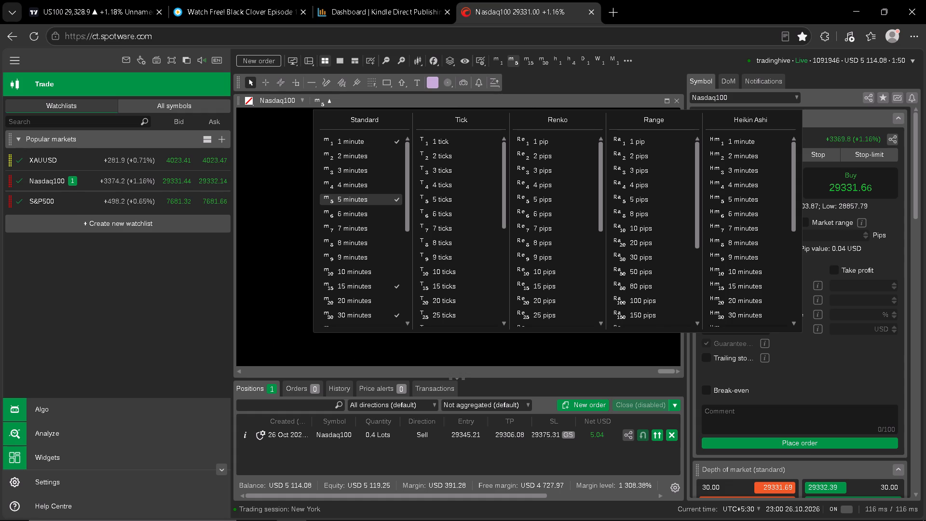
pyautogui.click(601, 82)
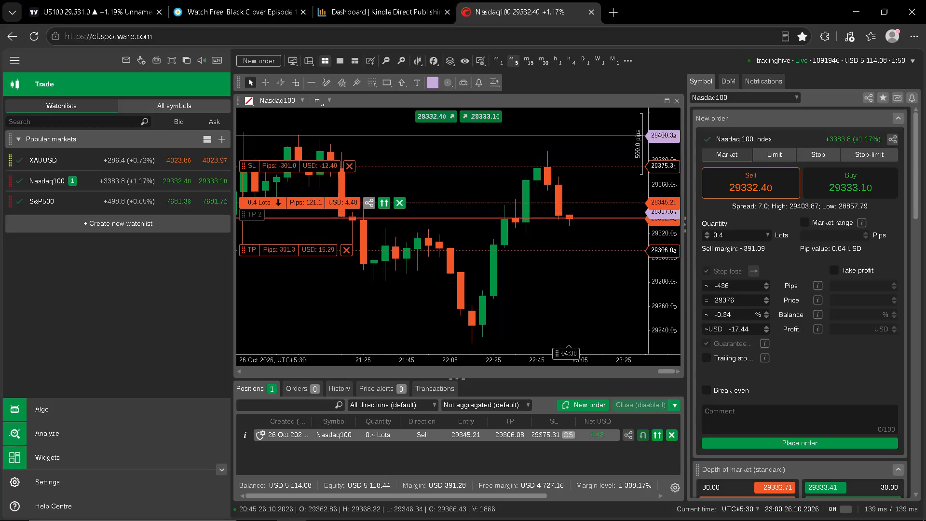
# Lower the take profit of the 0.4-lot Nasdaq100 sell position to 29219.29 on the 5-minute chart.
pyautogui.moveTo(279, 249); pyautogui.dragTo(281, 323)
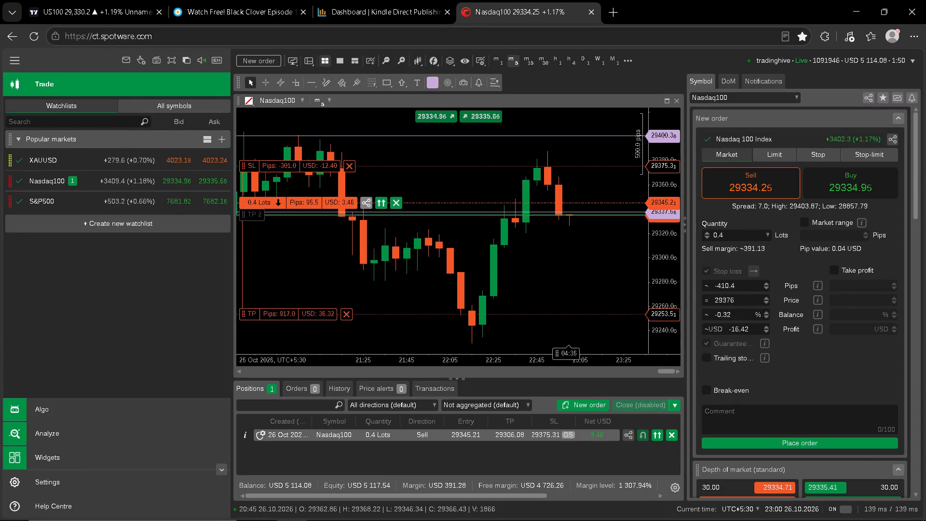
pyautogui.moveTo(281, 323); pyautogui.dragTo(283, 350)
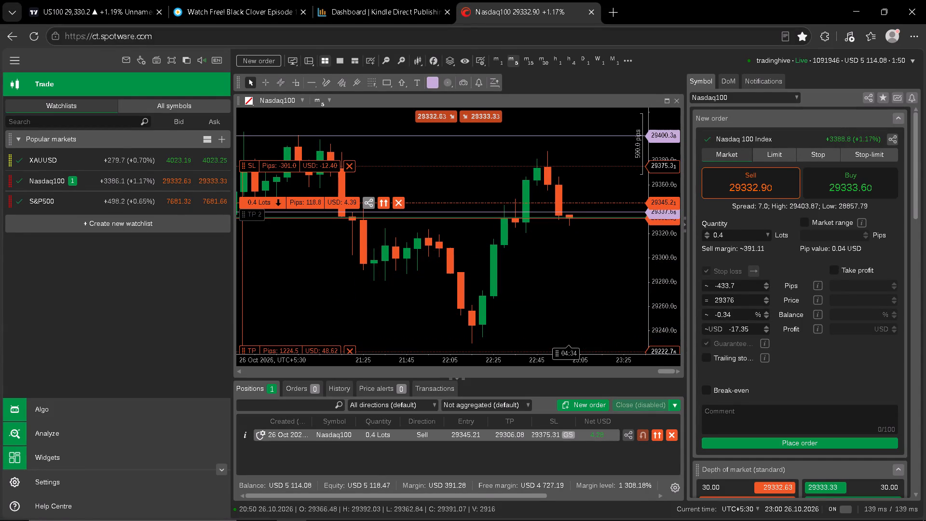
pyautogui.moveTo(311, 312); pyautogui.dragTo(308, 282)
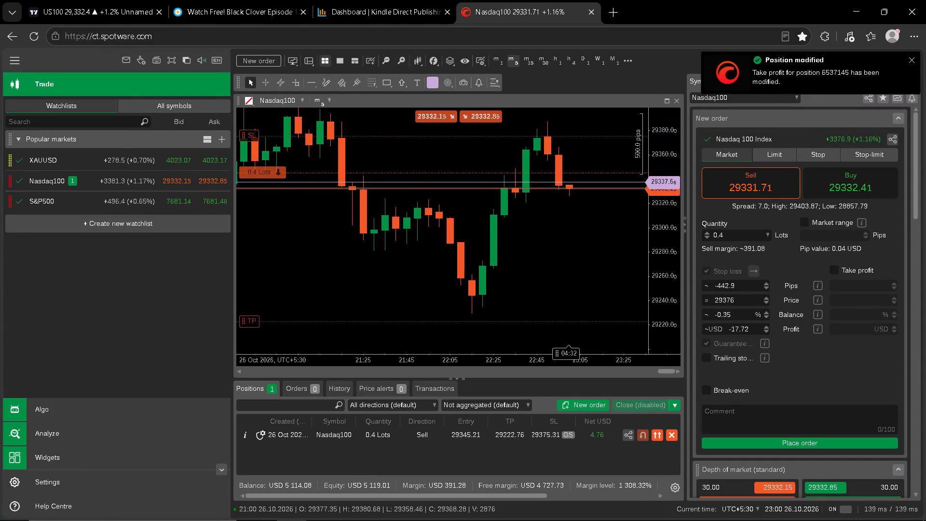
pyautogui.moveTo(270, 320); pyautogui.dragTo(272, 325)
# Check the current candle on the 5-minute chart and switch Nasdaq100 to the 15-minute timeframe.
pyautogui.click(559, 275)
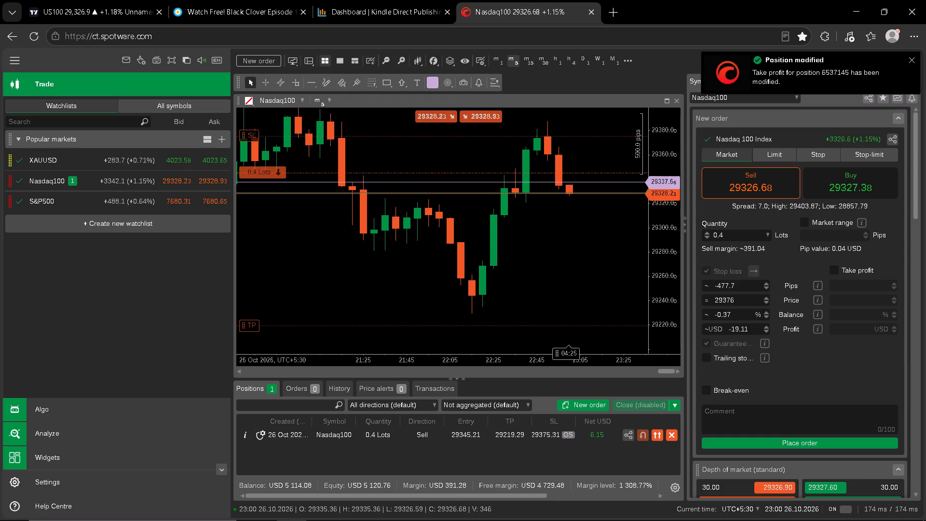
pyautogui.moveTo(559, 234); pyautogui.dragTo(552, 249)
pyautogui.click(552, 249)
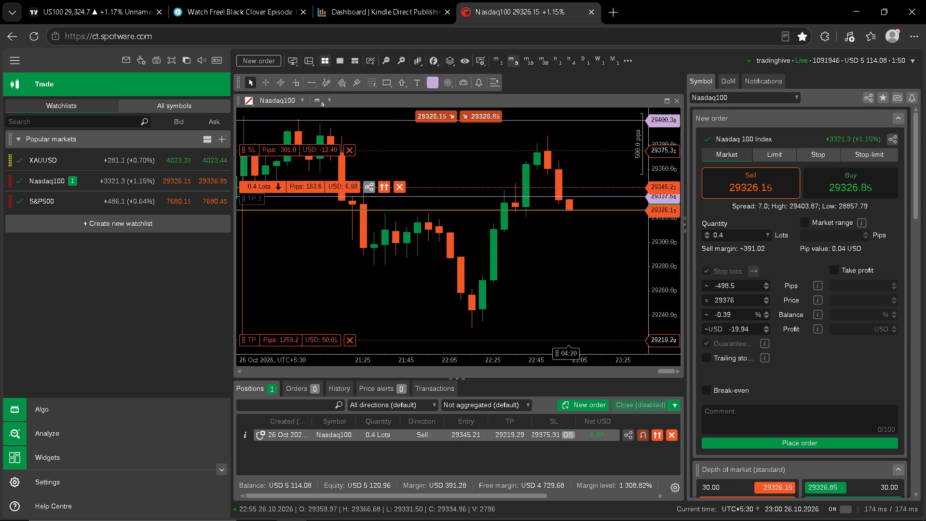
pyautogui.click(581, 264)
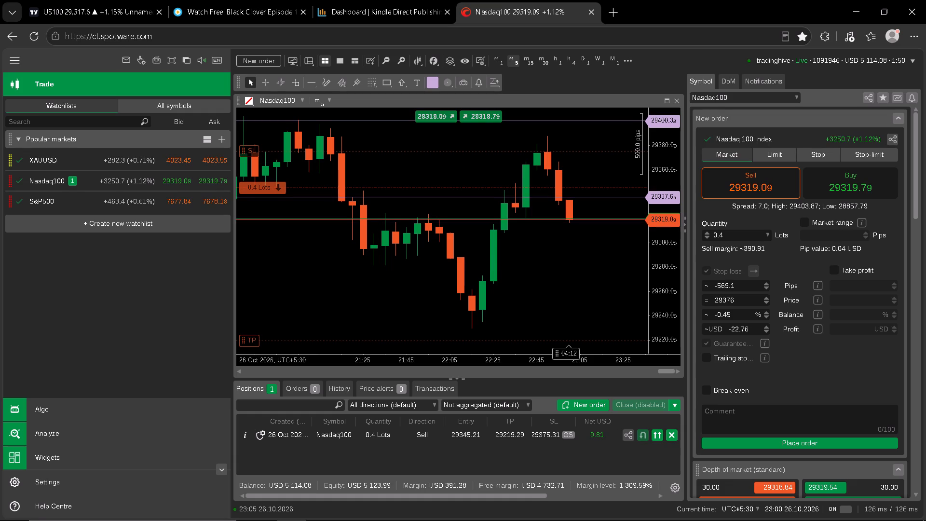
pyautogui.moveTo(581, 265); pyautogui.dragTo(566, 250)
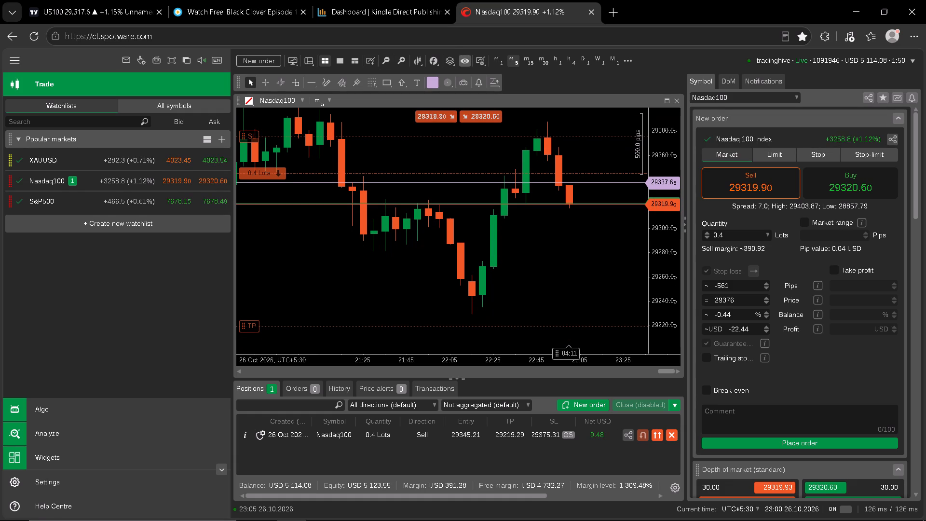
pyautogui.click(533, 64)
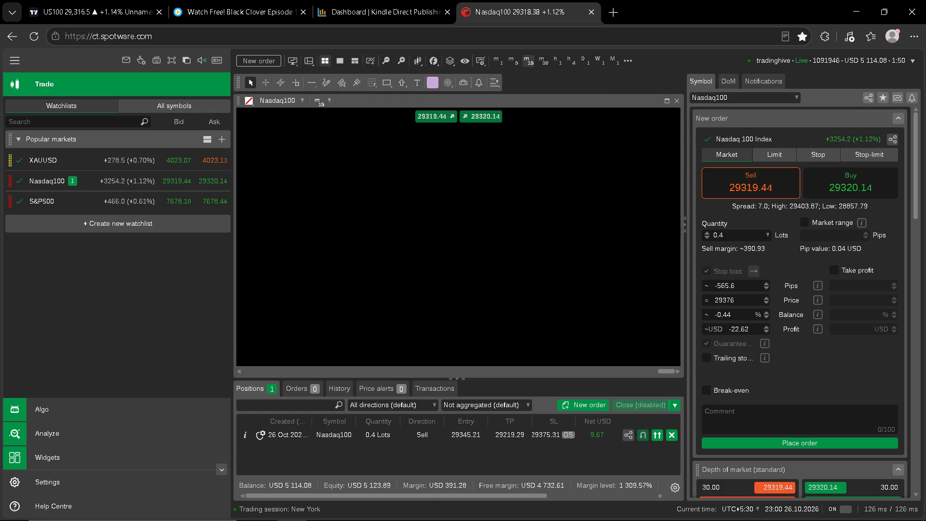
# Examine the 15-minute Nasdaq100 candles between the position's stop loss and take profit levels.
pyautogui.moveTo(601, 225); pyautogui.dragTo(602, 259)
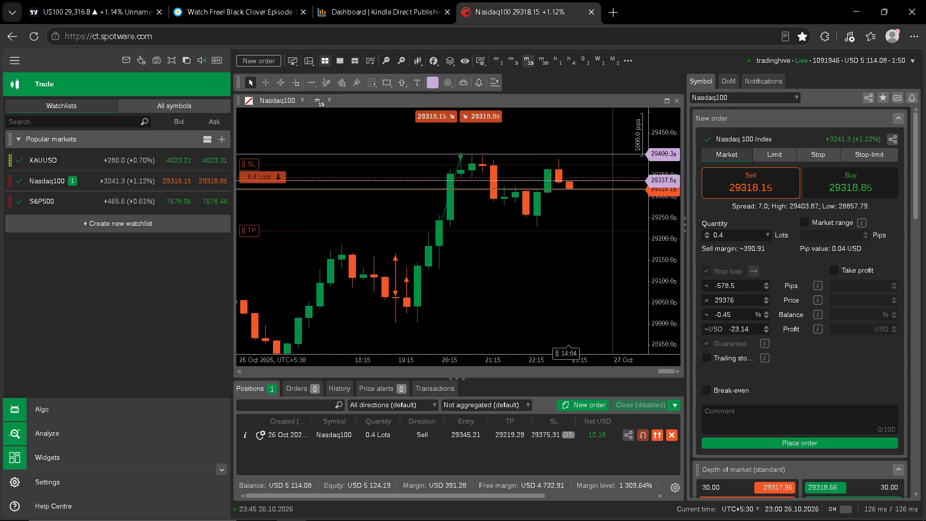
pyautogui.moveTo(602, 259); pyautogui.dragTo(604, 267)
pyautogui.moveTo(662, 271); pyautogui.dragTo(654, 162)
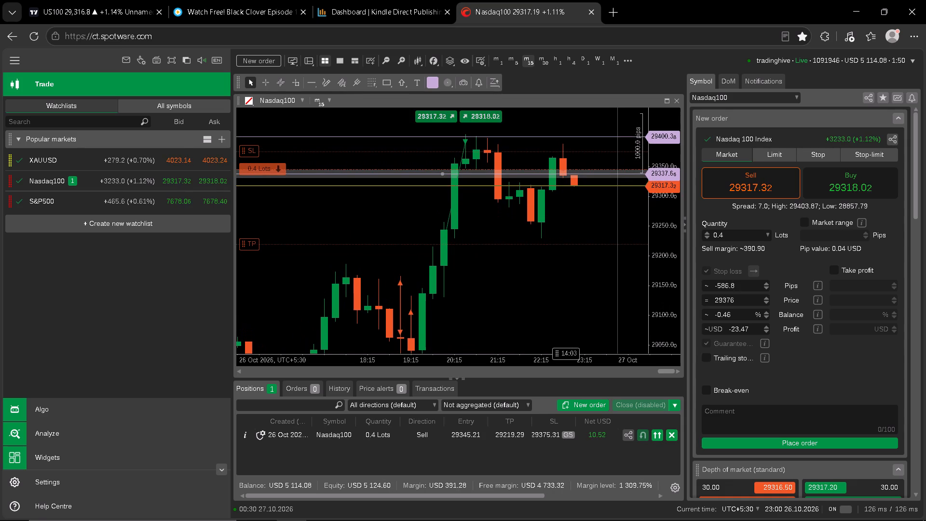
pyautogui.moveTo(579, 222); pyautogui.dragTo(575, 251)
pyautogui.click(575, 251)
pyautogui.click(577, 242)
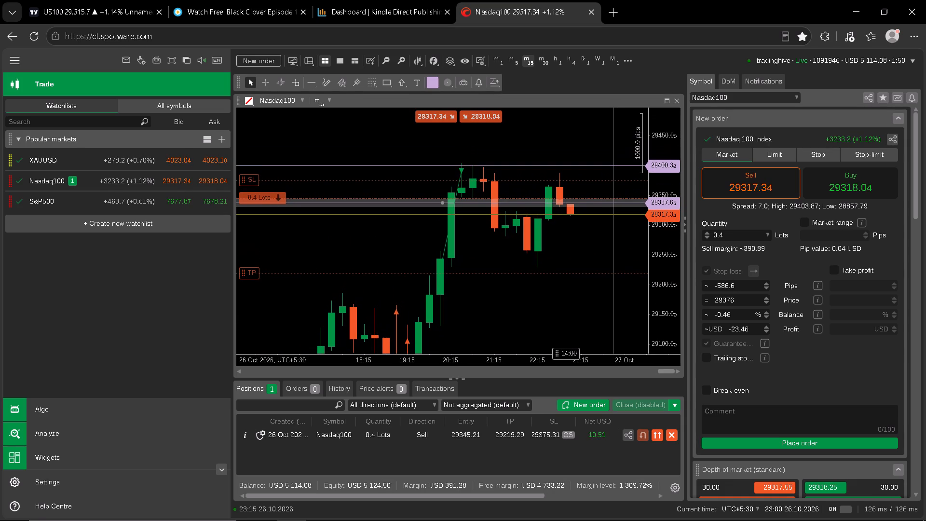
pyautogui.click(571, 241)
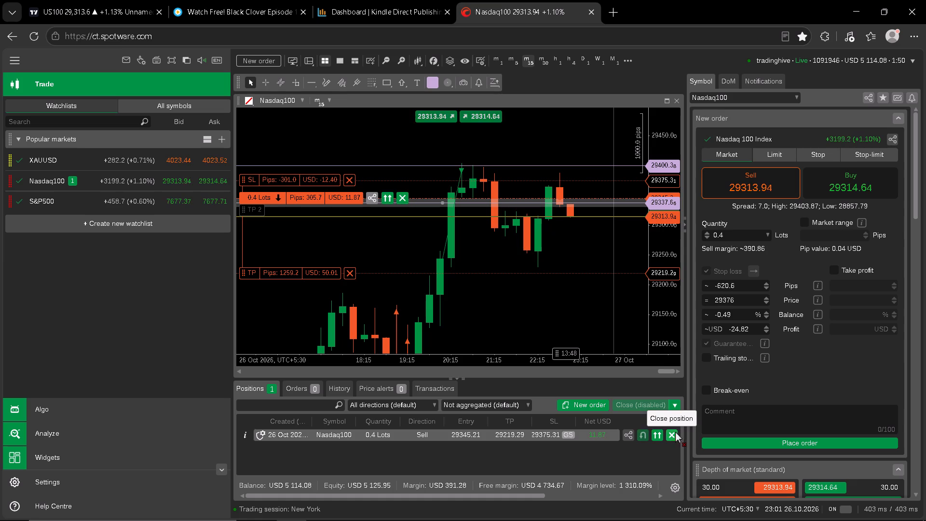
pyautogui.click(582, 303)
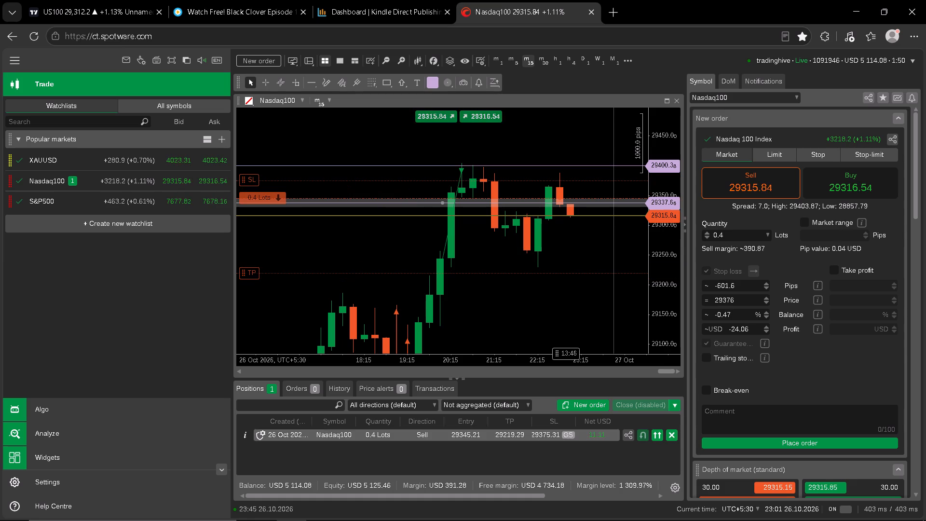
pyautogui.moveTo(667, 262); pyautogui.dragTo(661, 201)
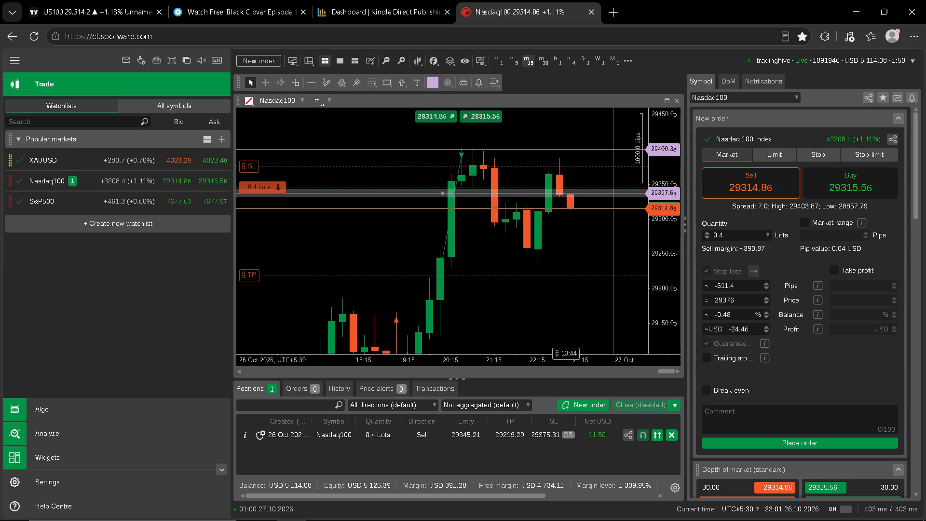
pyautogui.click(555, 247)
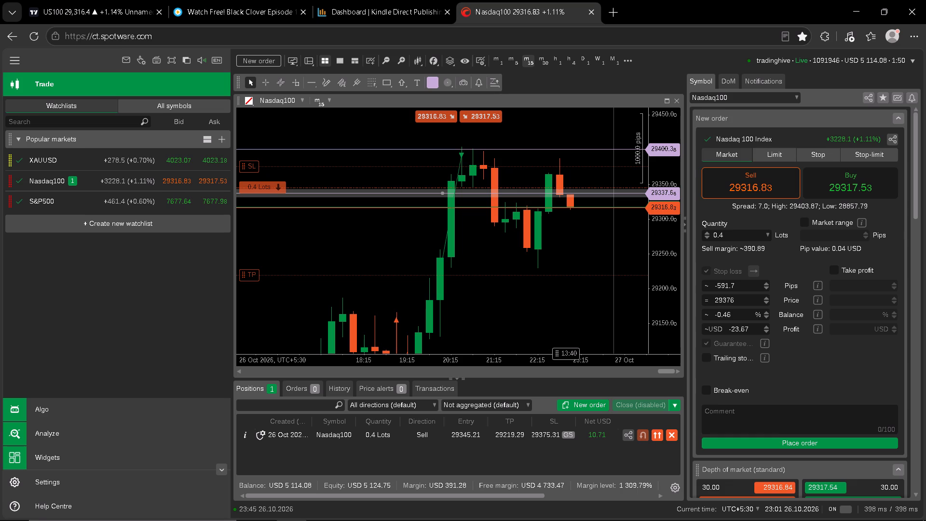
pyautogui.moveTo(597, 227); pyautogui.dragTo(597, 232)
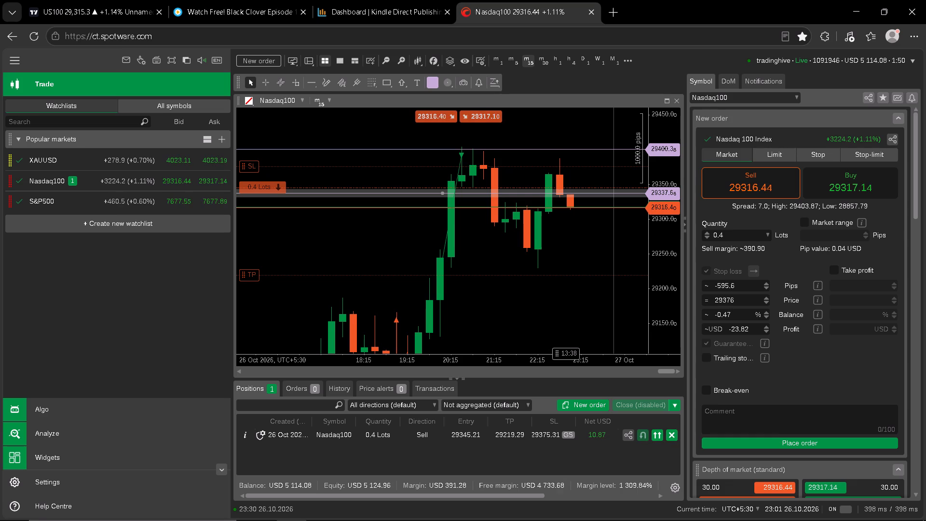
pyautogui.moveTo(597, 232); pyautogui.dragTo(596, 240)
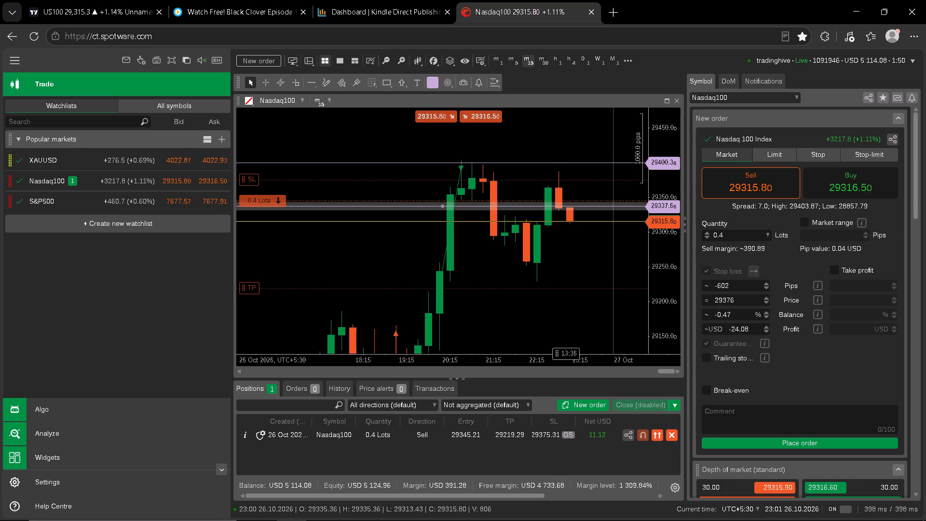
pyautogui.moveTo(570, 286); pyautogui.dragTo(571, 277)
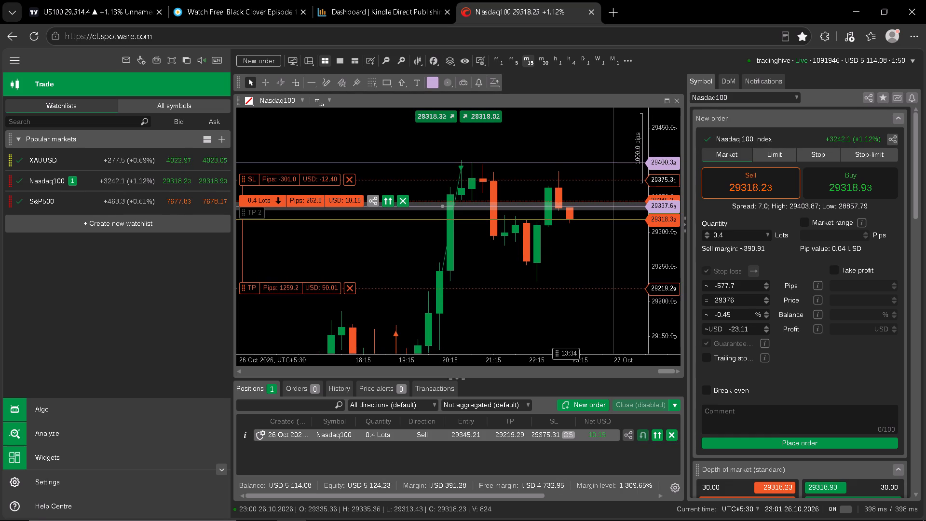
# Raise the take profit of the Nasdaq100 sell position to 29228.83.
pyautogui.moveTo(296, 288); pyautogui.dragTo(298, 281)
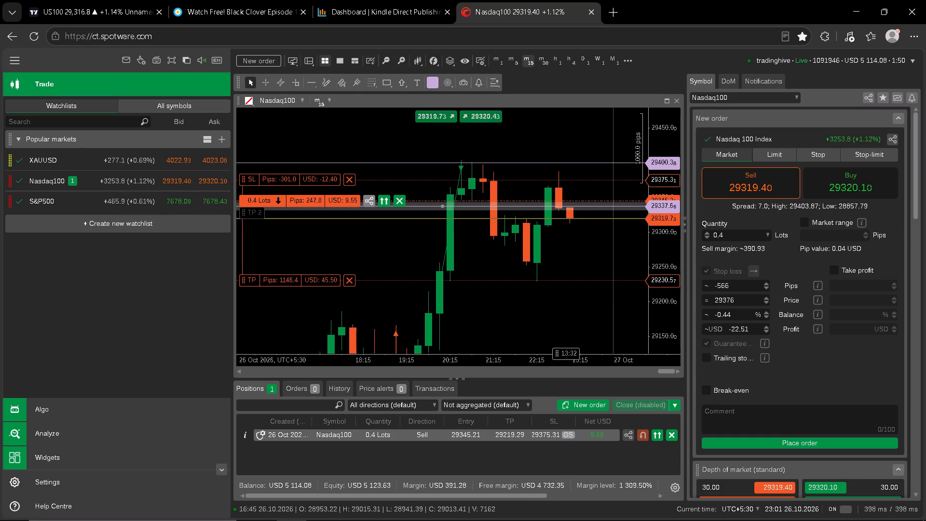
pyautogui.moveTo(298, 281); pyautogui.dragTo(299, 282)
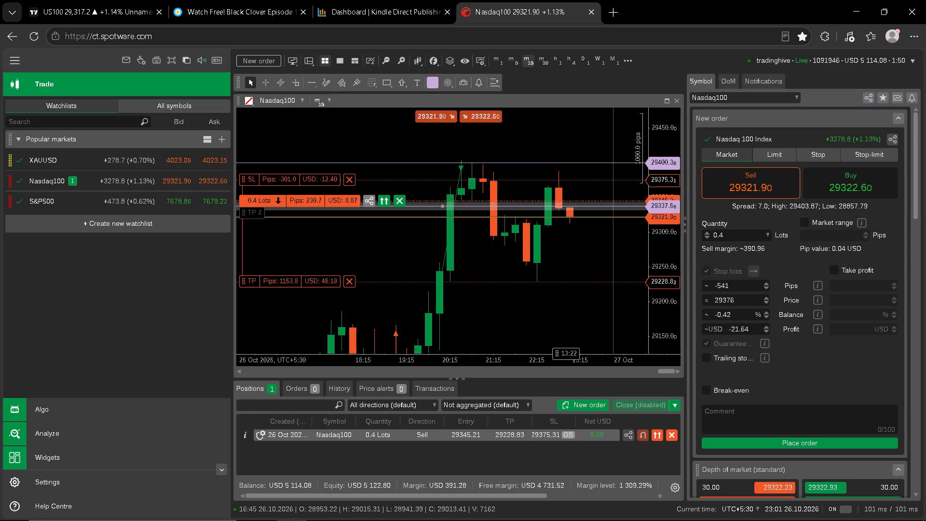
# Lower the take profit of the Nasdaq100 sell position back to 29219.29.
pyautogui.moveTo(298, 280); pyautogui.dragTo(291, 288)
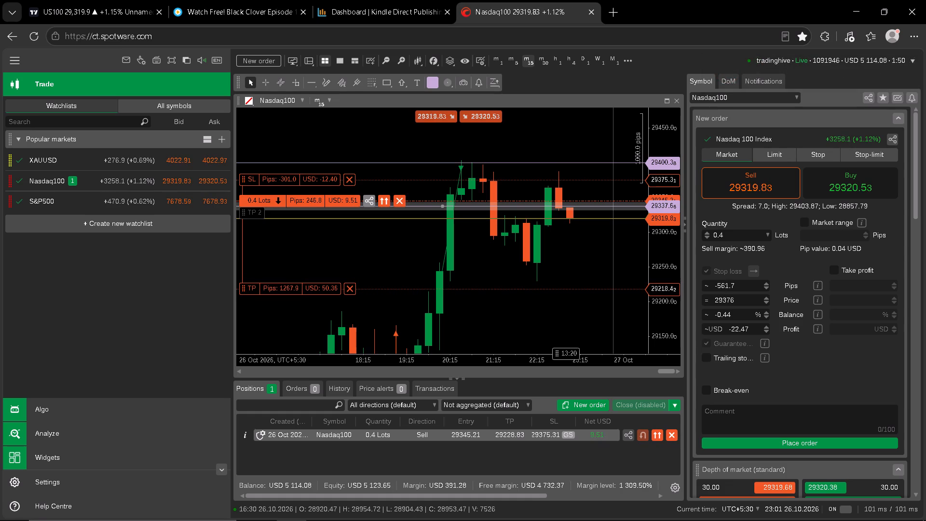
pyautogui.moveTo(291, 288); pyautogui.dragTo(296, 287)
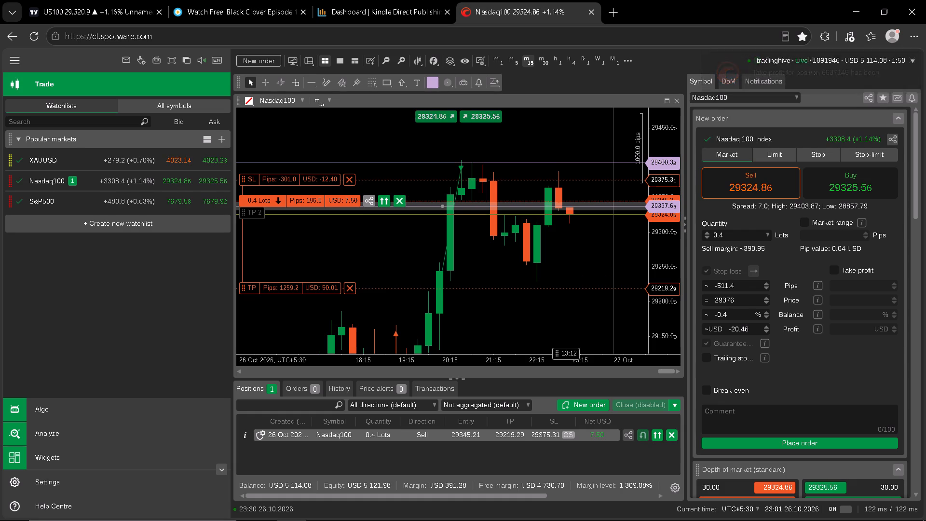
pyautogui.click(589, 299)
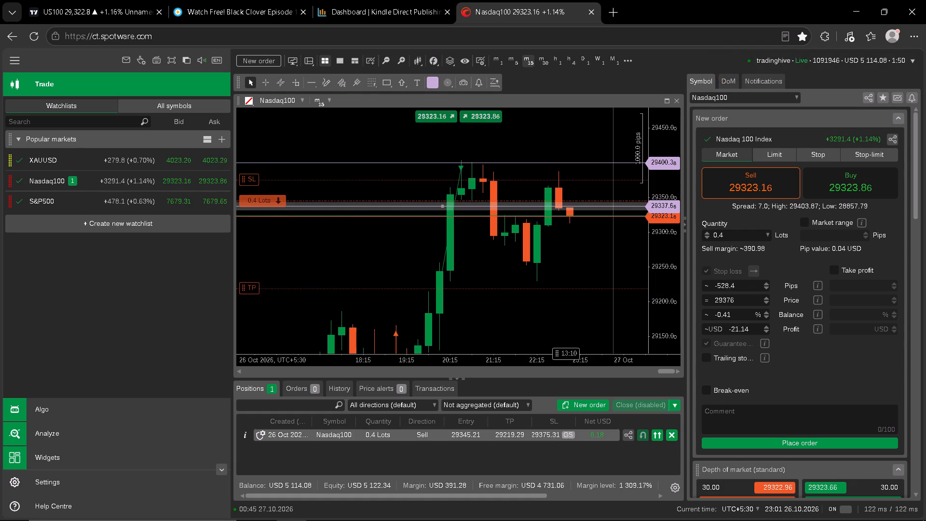
# Examine the latest 15-minute Nasdaq100 candles against the sell position's entry, stop loss and take profit levels.
pyautogui.moveTo(668, 266); pyautogui.dragTo(670, 227)
pyautogui.moveTo(586, 256); pyautogui.dragTo(583, 258)
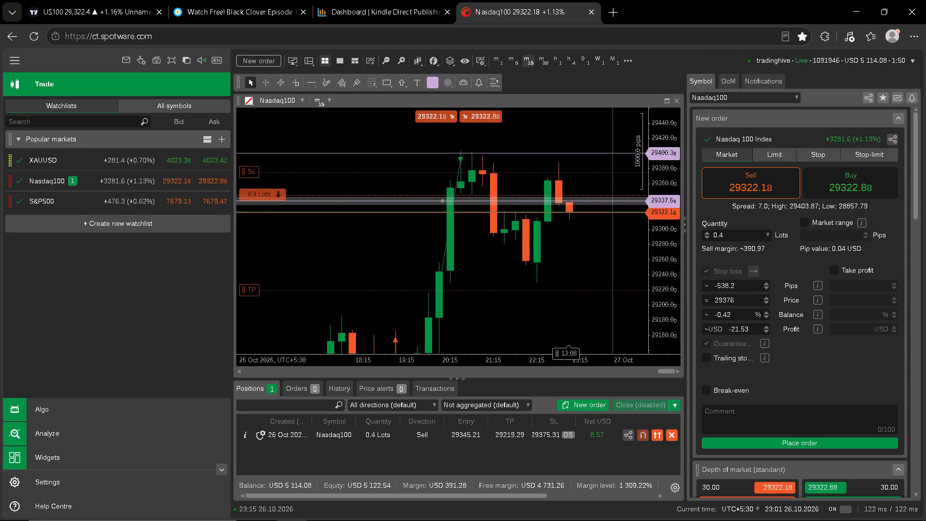
pyautogui.moveTo(583, 258); pyautogui.dragTo(578, 261)
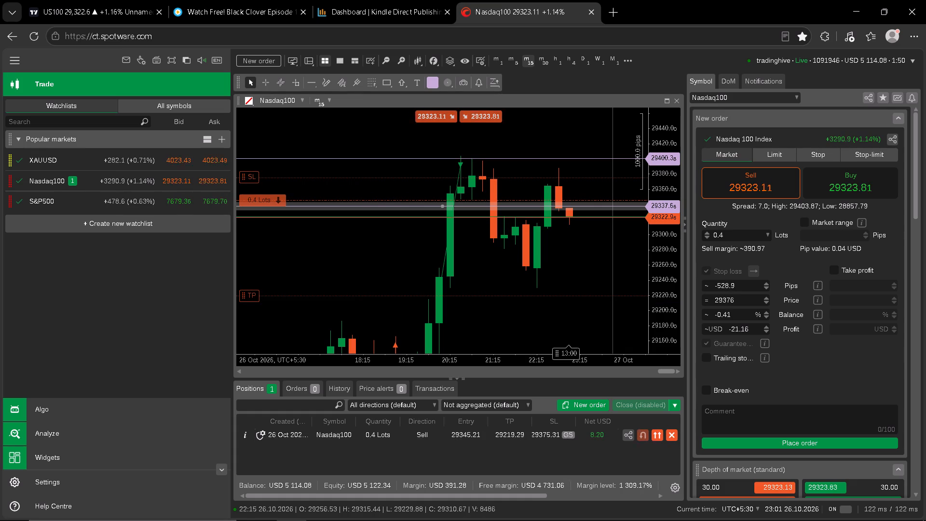
pyautogui.click(572, 266)
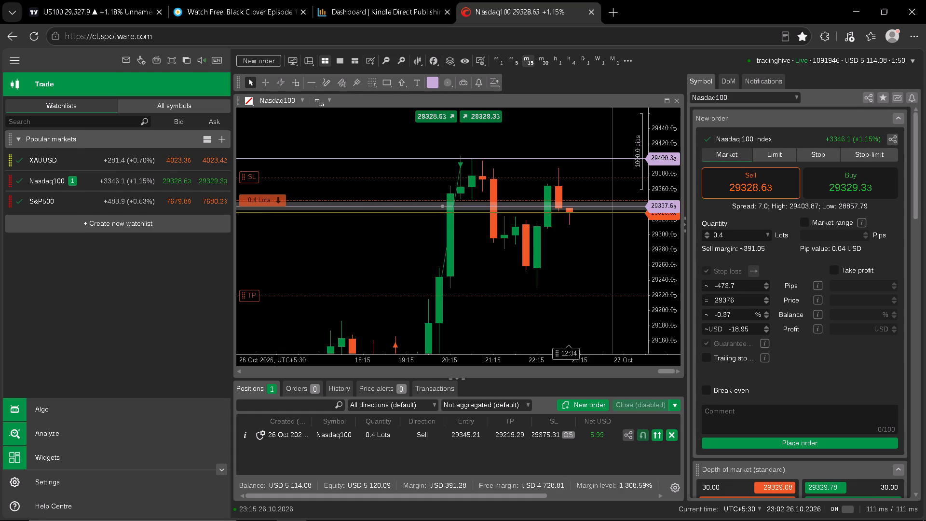
# Switch Nasdaq100 to the 1-minute timeframe and examine the recent price swings between the position's stop loss and take profit.
pyautogui.click(497, 66)
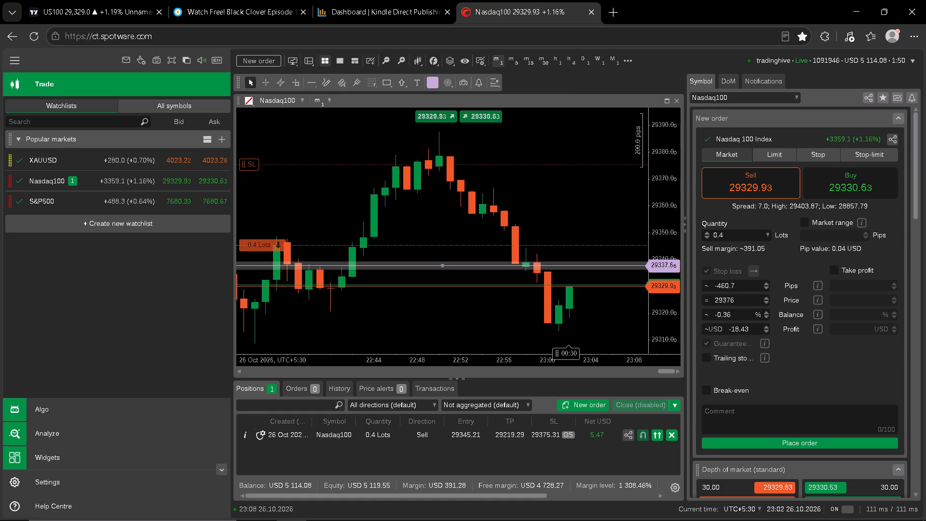
pyautogui.moveTo(600, 277); pyautogui.dragTo(591, 225)
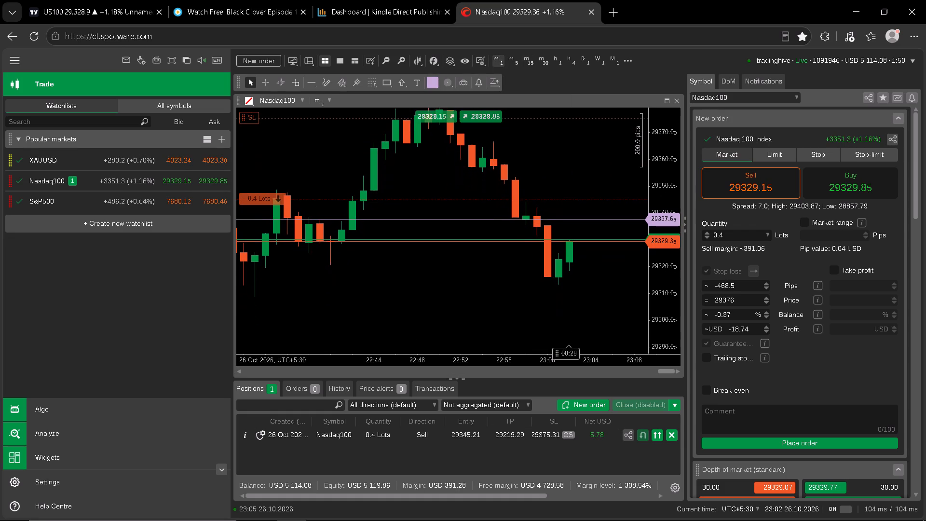
pyautogui.moveTo(538, 361); pyautogui.dragTo(524, 360)
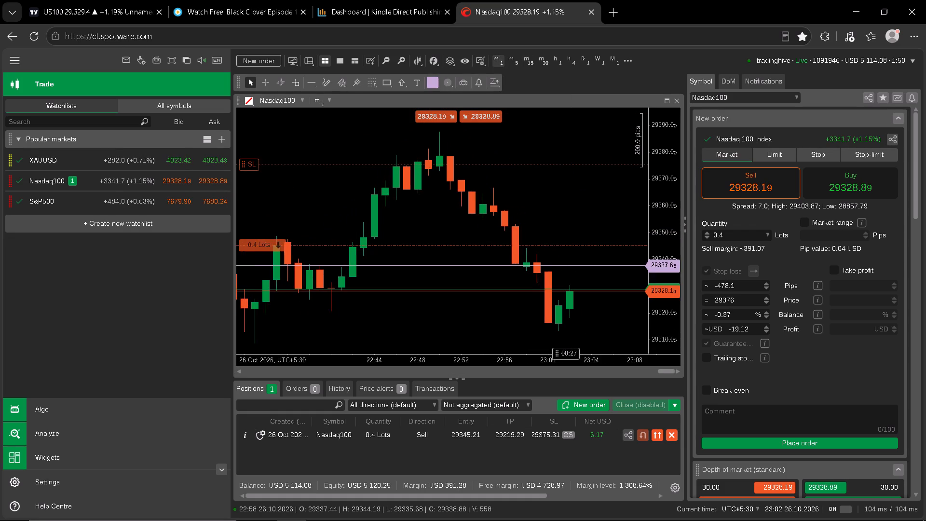
pyautogui.moveTo(524, 360); pyautogui.dragTo(510, 357)
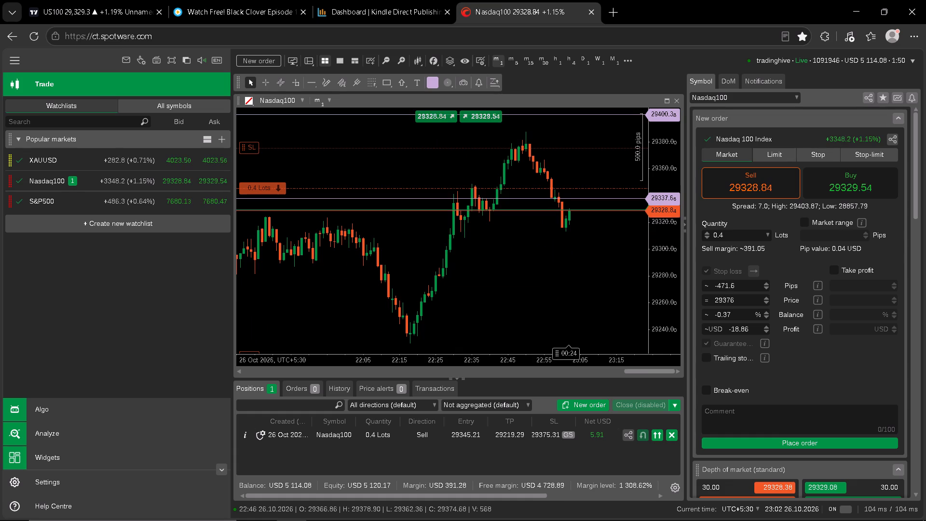
pyautogui.moveTo(538, 288); pyautogui.dragTo(540, 258)
pyautogui.moveTo(537, 258); pyautogui.dragTo(524, 269)
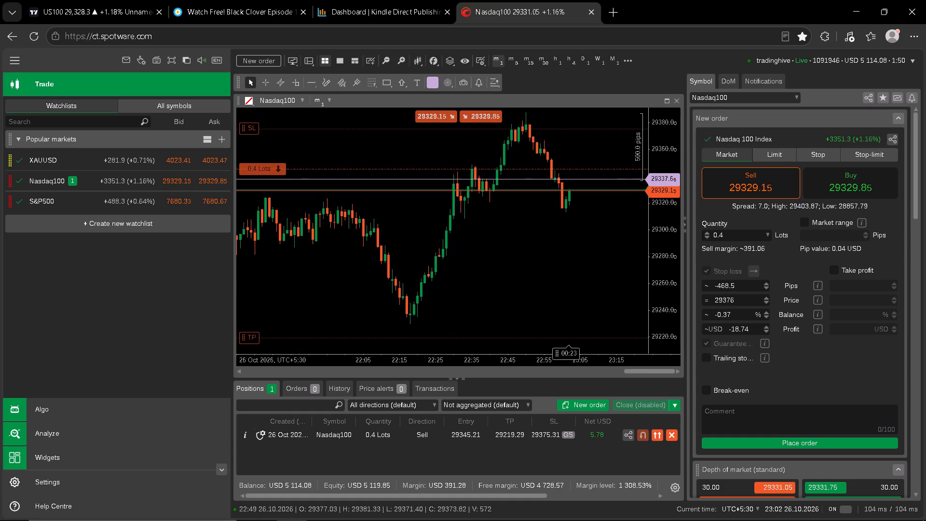
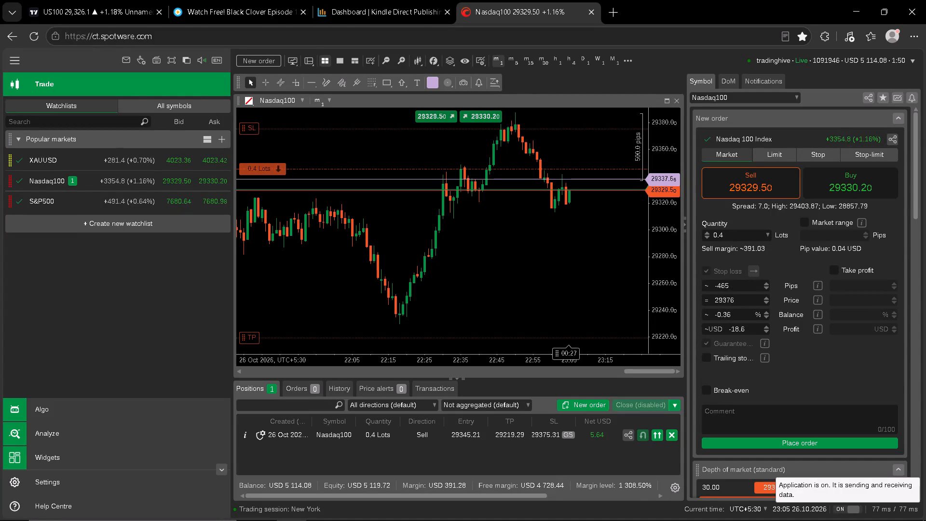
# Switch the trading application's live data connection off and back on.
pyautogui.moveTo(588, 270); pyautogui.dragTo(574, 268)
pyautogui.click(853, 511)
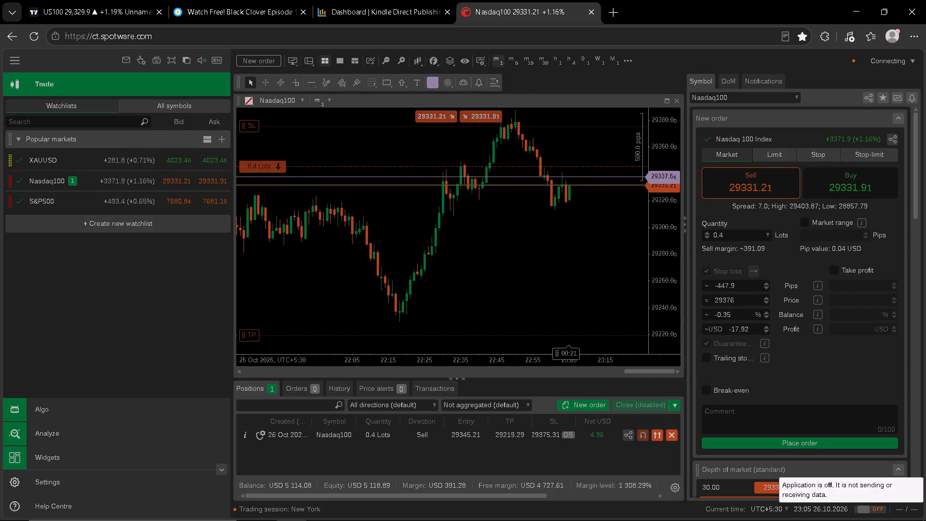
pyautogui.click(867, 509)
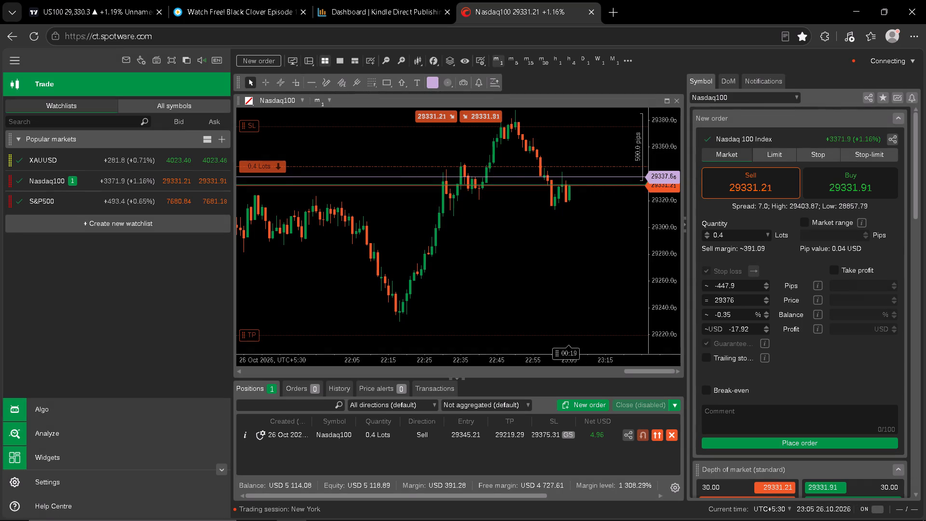
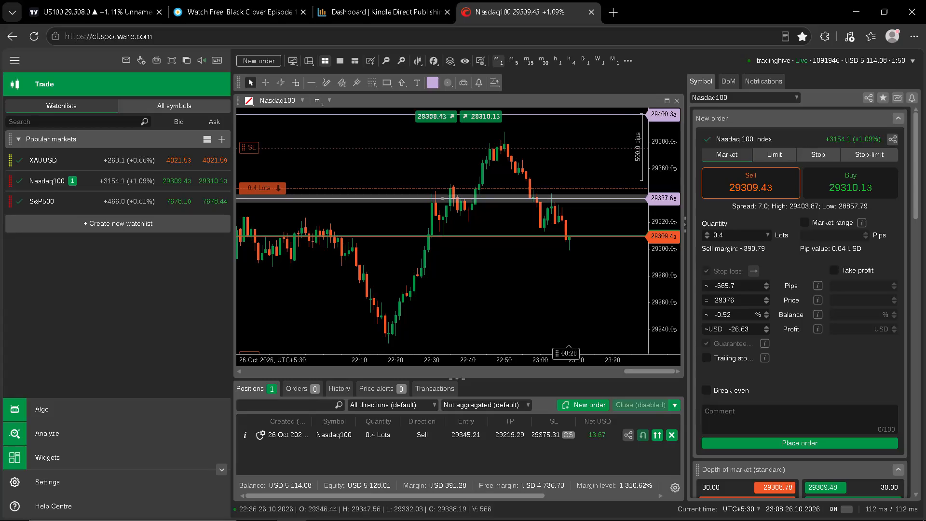
# Switch the Nasdaq100 chart to the 5-minute timeframe and examine price action around the sell position's entry, stop loss and take profit.
pyautogui.click(513, 60)
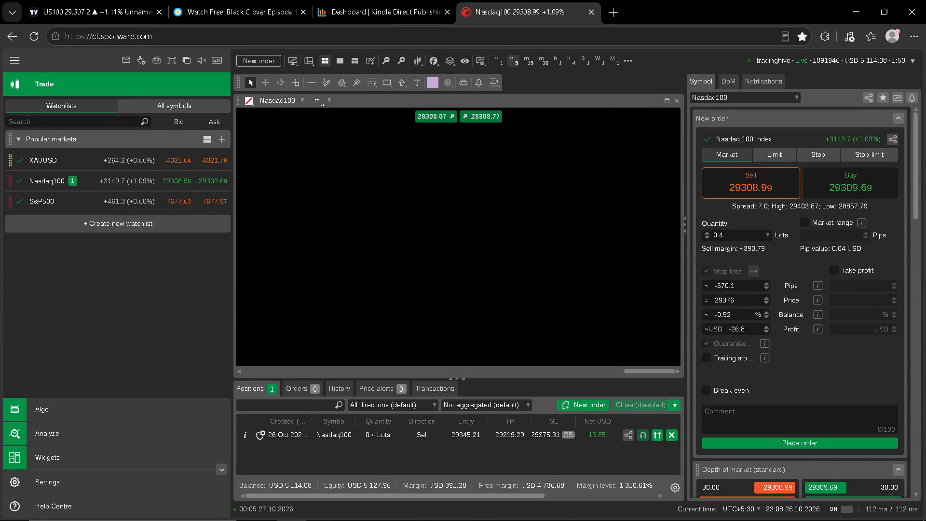
pyautogui.moveTo(606, 261); pyautogui.dragTo(598, 282)
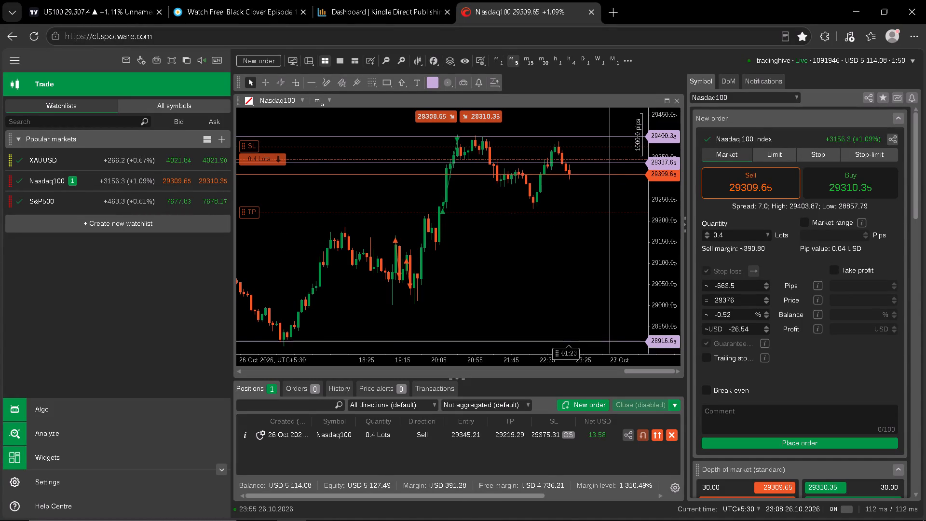
pyautogui.moveTo(598, 282); pyautogui.dragTo(594, 312)
pyautogui.moveTo(661, 271); pyautogui.dragTo(648, 190)
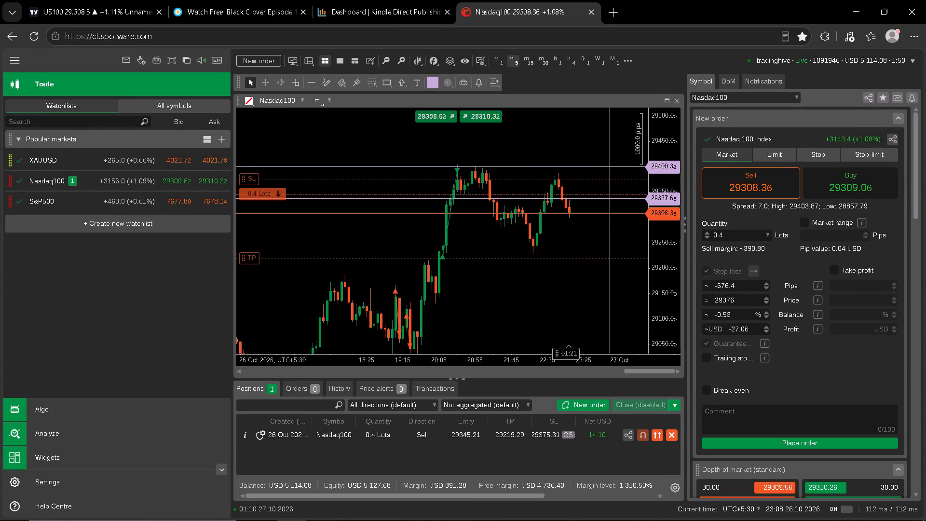
pyautogui.moveTo(648, 190); pyautogui.dragTo(646, 176)
pyautogui.scroll(2, 580, 223)
pyautogui.click(583, 211)
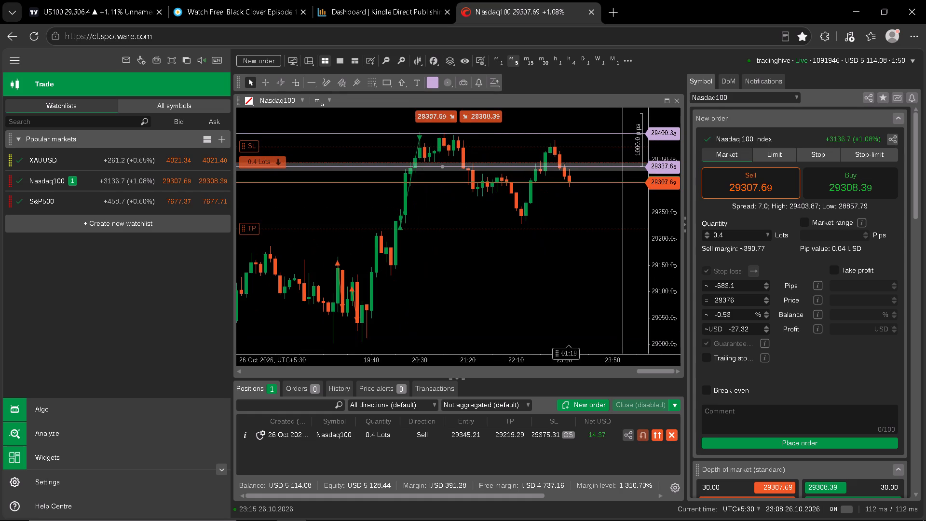
pyautogui.moveTo(586, 209); pyautogui.dragTo(582, 265)
pyautogui.moveTo(669, 283); pyautogui.dragTo(667, 237)
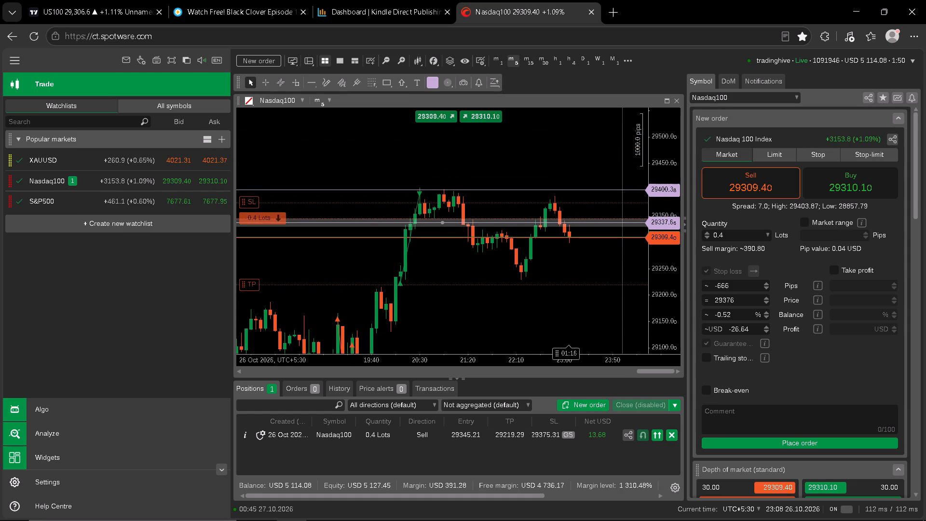
pyautogui.moveTo(667, 237); pyautogui.dragTo(659, 185)
pyautogui.click(570, 230)
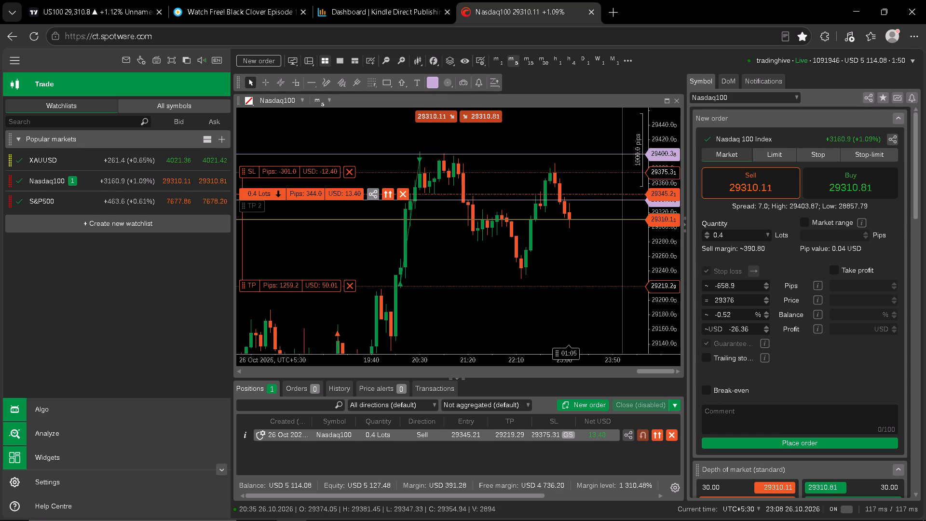
# Move the Nasdaq100 sell position's stop loss to 29341.43, just below its entry price.
pyautogui.moveTo(316, 171); pyautogui.dragTo(324, 196)
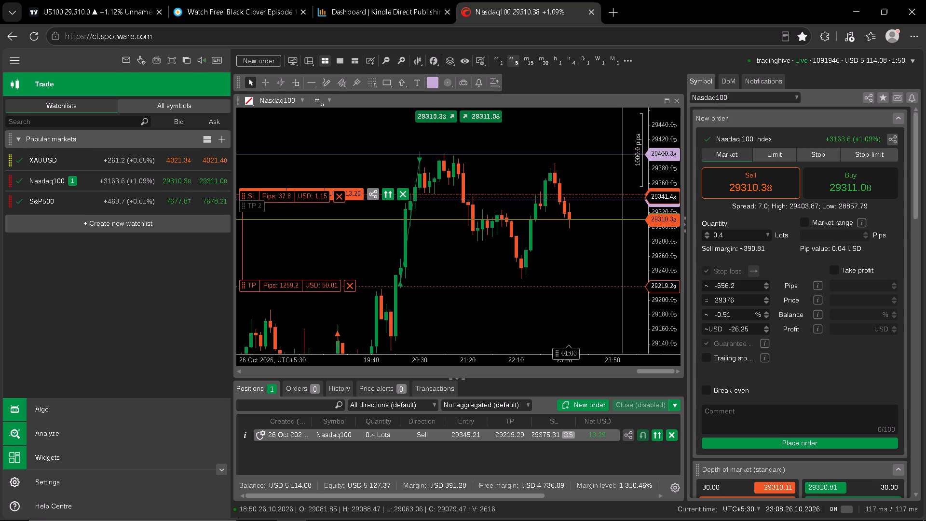
pyautogui.moveTo(324, 196); pyautogui.dragTo(323, 196)
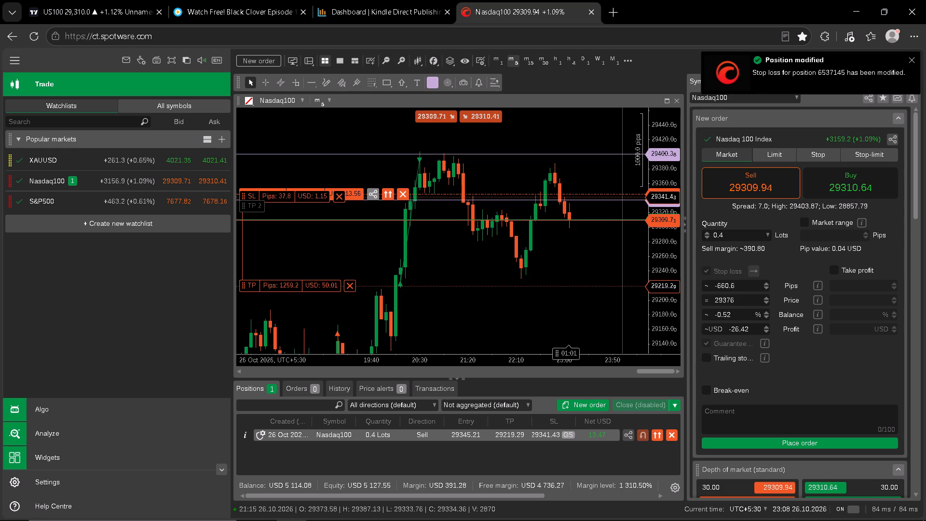
pyautogui.click(468, 246)
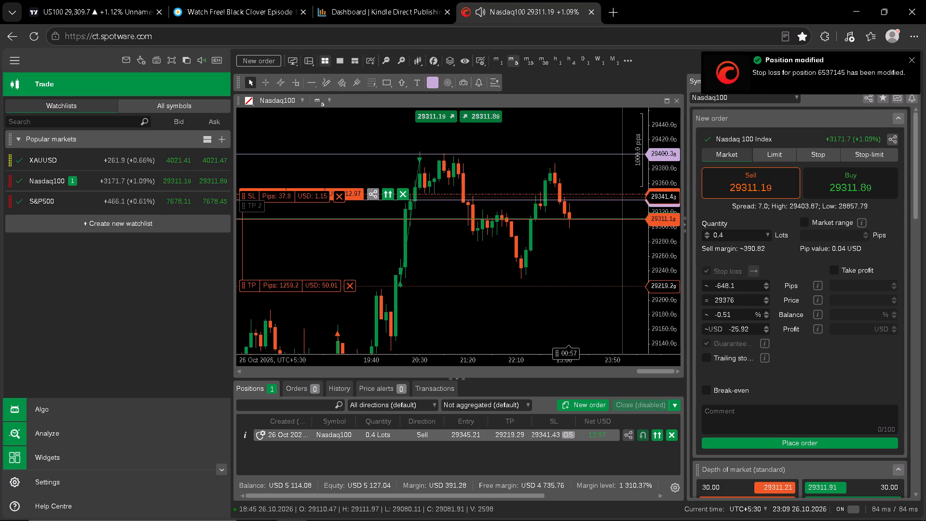
# Add a partial take profit for 0.2 lots to the Nasdaq100 sell position at 29263.41.
pyautogui.moveTo(252, 207); pyautogui.dragTo(259, 261)
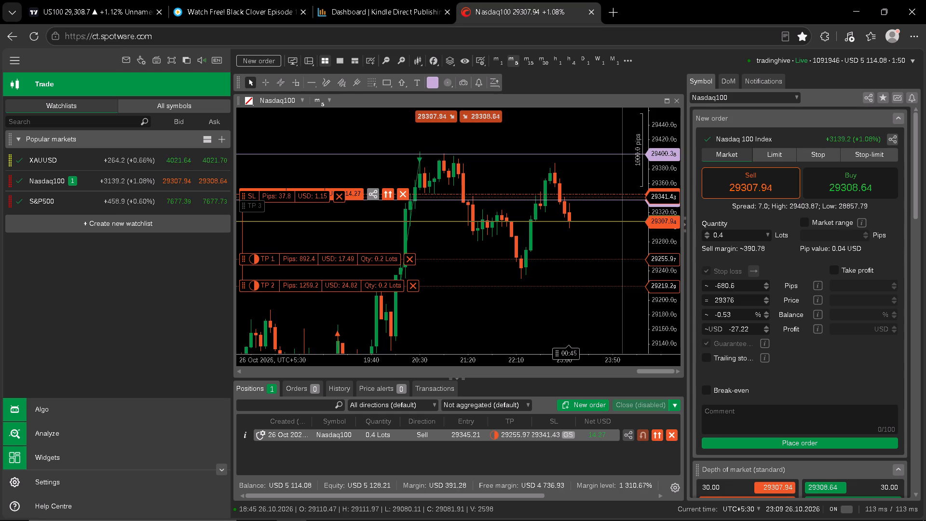
pyautogui.moveTo(316, 258); pyautogui.dragTo(319, 253)
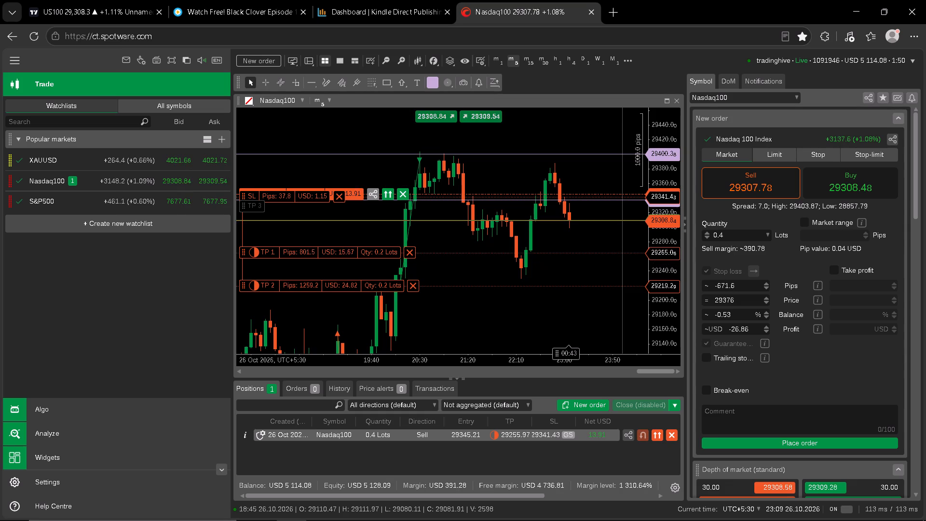
pyautogui.moveTo(319, 253); pyautogui.dragTo(316, 253)
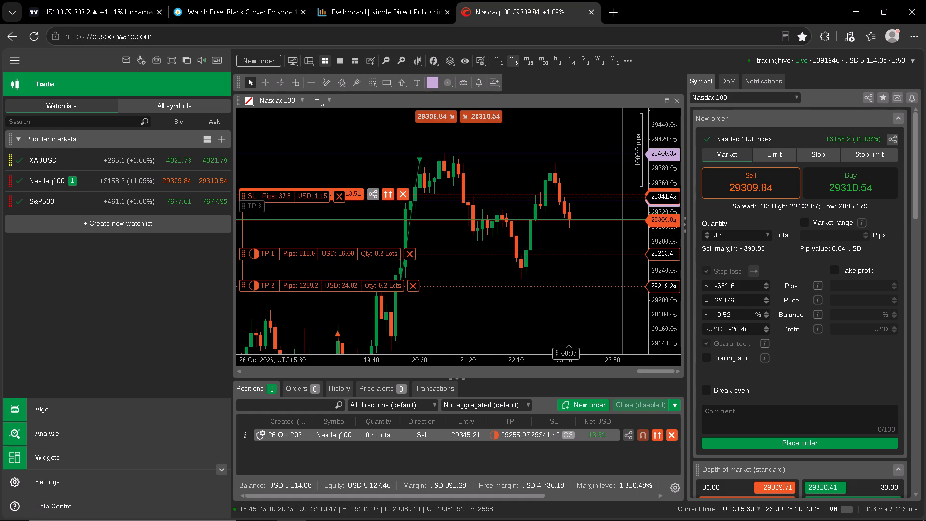
pyautogui.moveTo(316, 253); pyautogui.dragTo(316, 252)
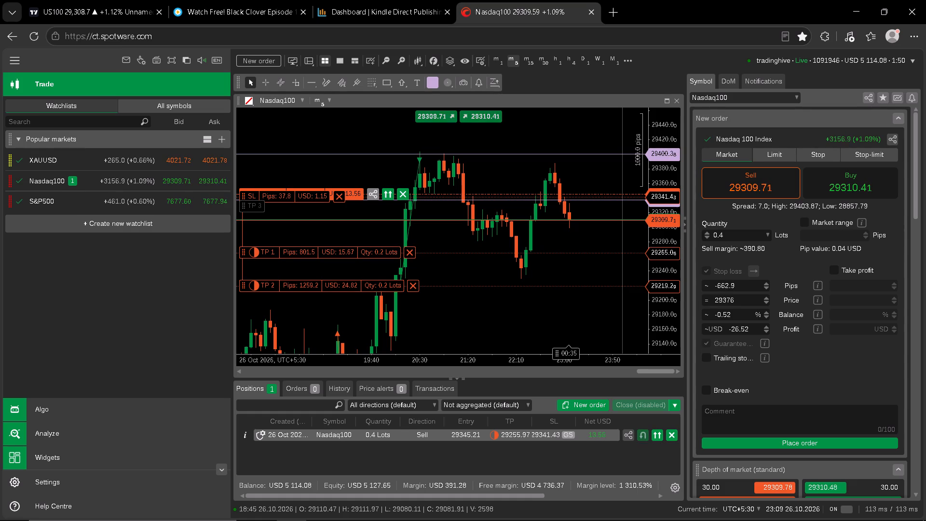
pyautogui.moveTo(316, 252); pyautogui.dragTo(318, 253)
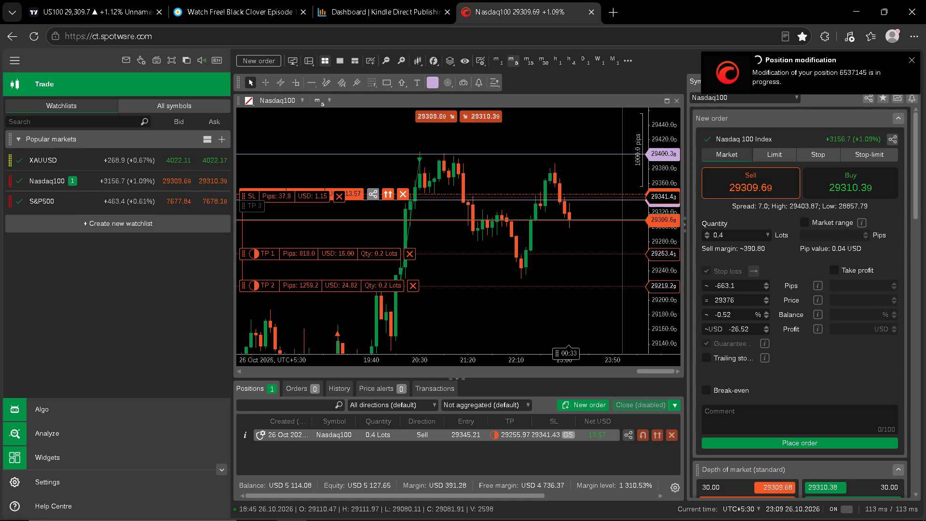
pyautogui.click(528, 272)
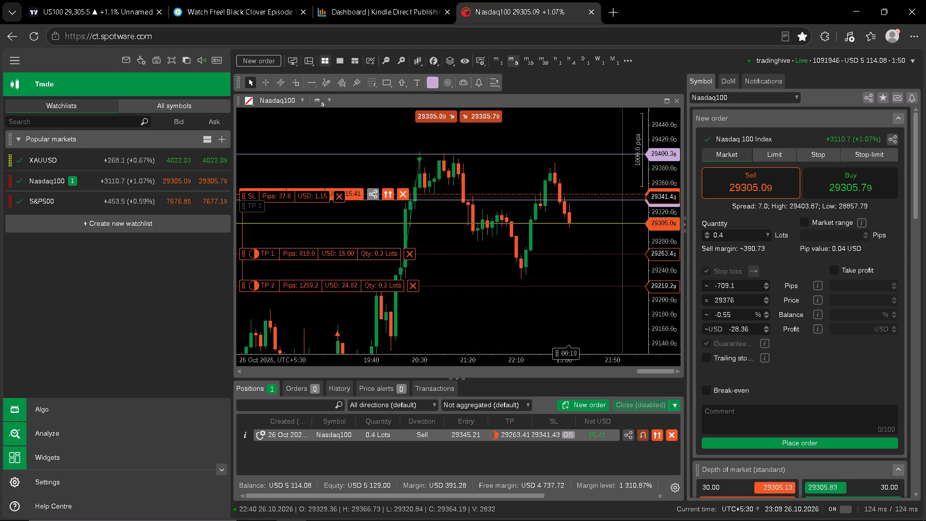
# Switch the Nasdaq100 chart to the 1-minute timeframe and examine recent price action against the stop loss and both take-profit levels.
pyautogui.click(544, 298)
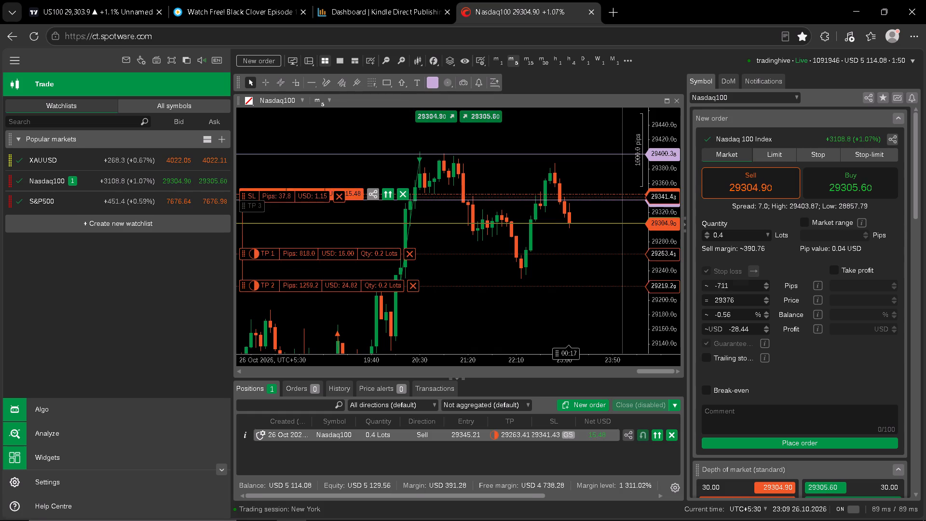
pyautogui.moveTo(668, 314); pyautogui.dragTo(660, 247)
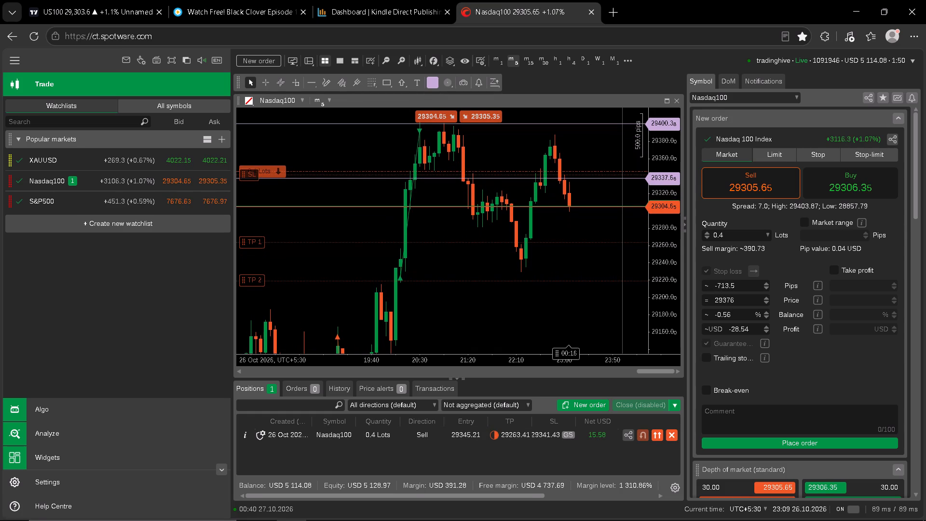
pyautogui.moveTo(588, 224); pyautogui.dragTo(579, 232)
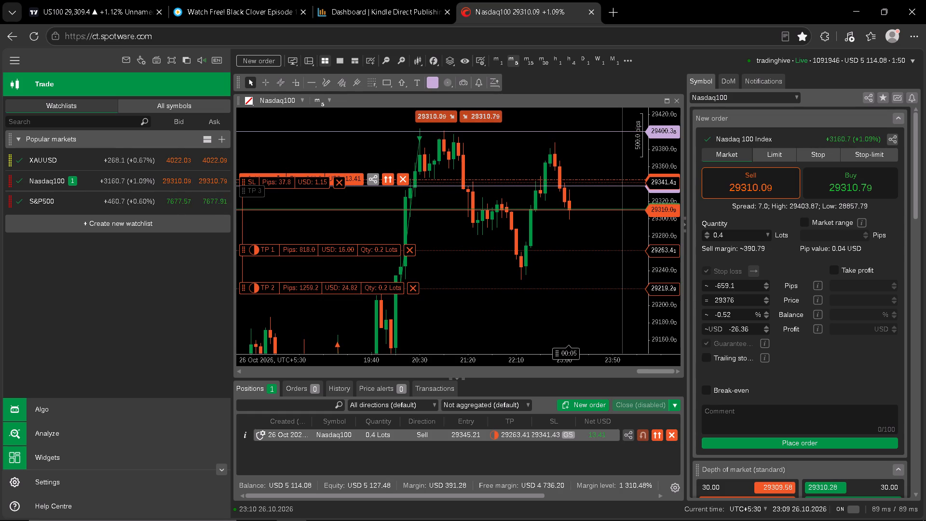
pyautogui.rightClick(499, 55)
pyautogui.click(499, 55)
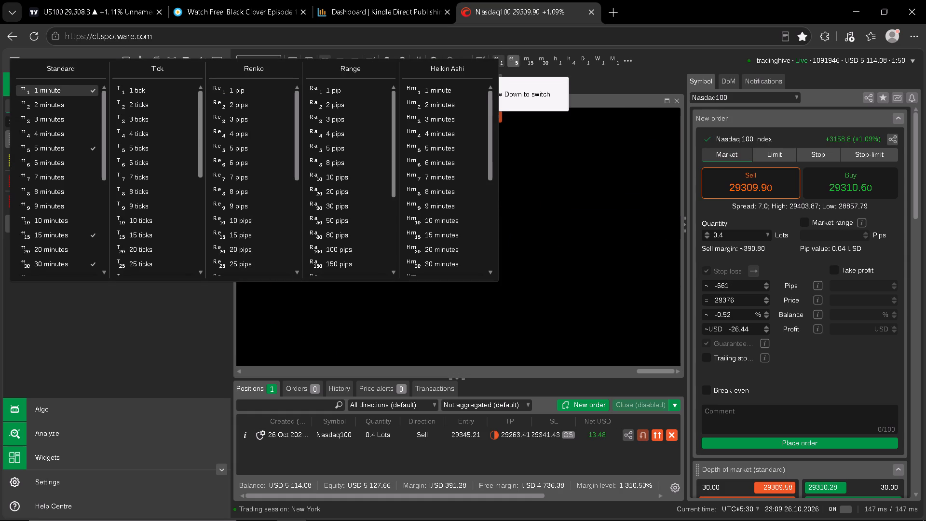
pyautogui.click(684, 62)
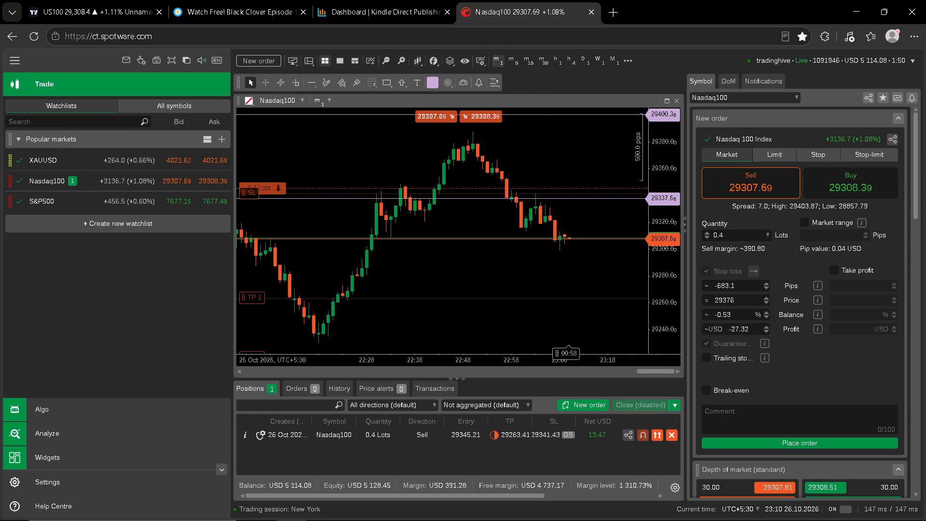
pyautogui.moveTo(664, 273); pyautogui.dragTo(661, 219)
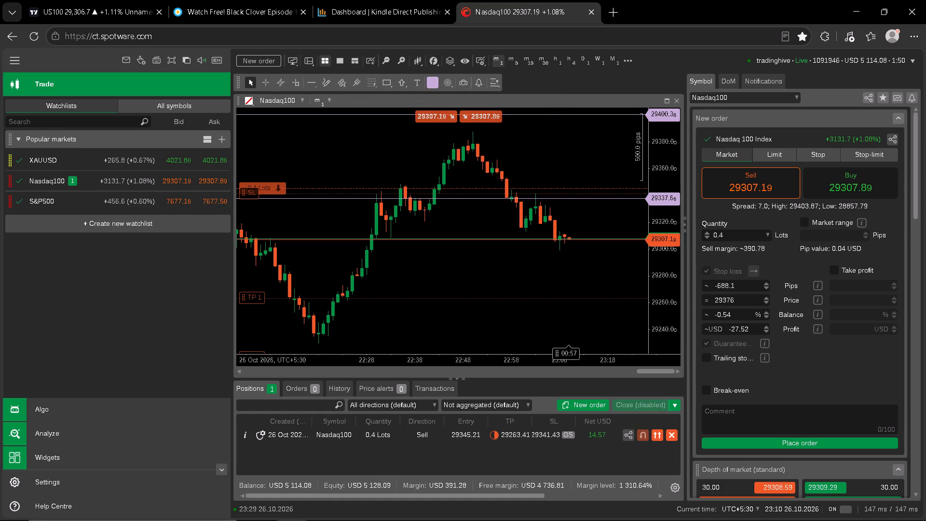
pyautogui.moveTo(668, 256); pyautogui.dragTo(666, 231)
pyautogui.moveTo(605, 271); pyautogui.dragTo(605, 245)
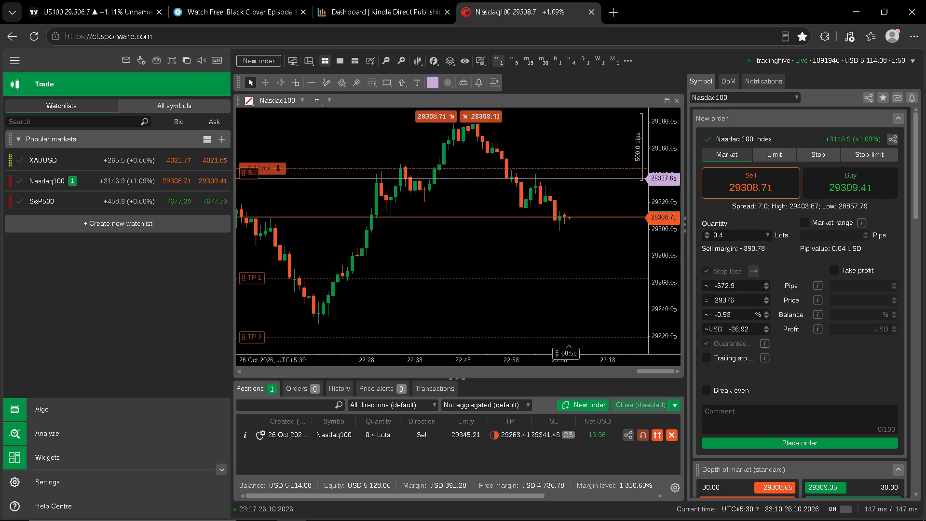
pyautogui.moveTo(605, 245); pyautogui.dragTo(594, 234)
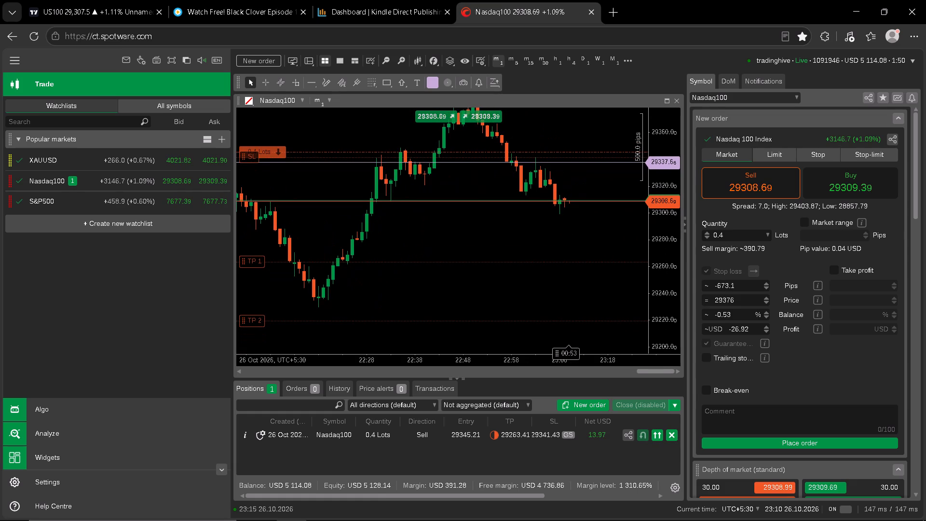
pyautogui.moveTo(657, 247); pyautogui.dragTo(654, 163)
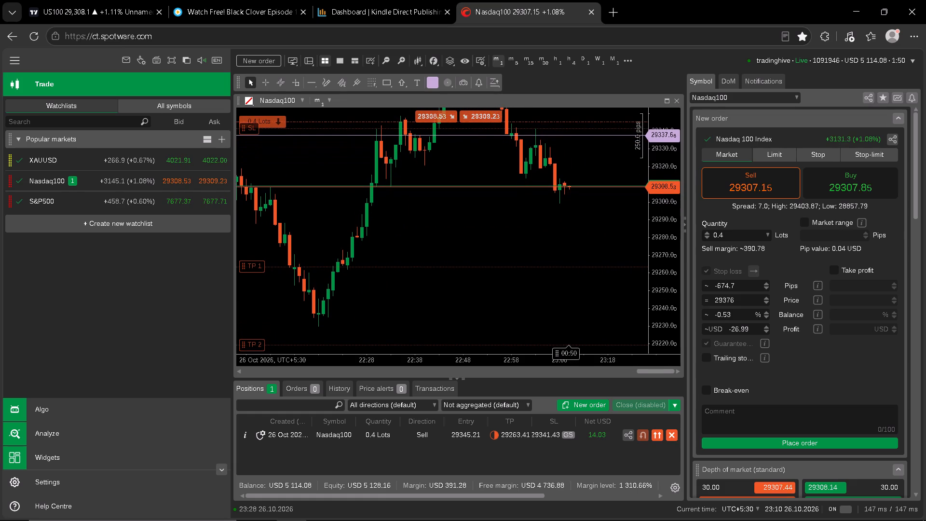
pyautogui.moveTo(654, 163); pyautogui.dragTo(659, 194)
pyautogui.click(659, 194)
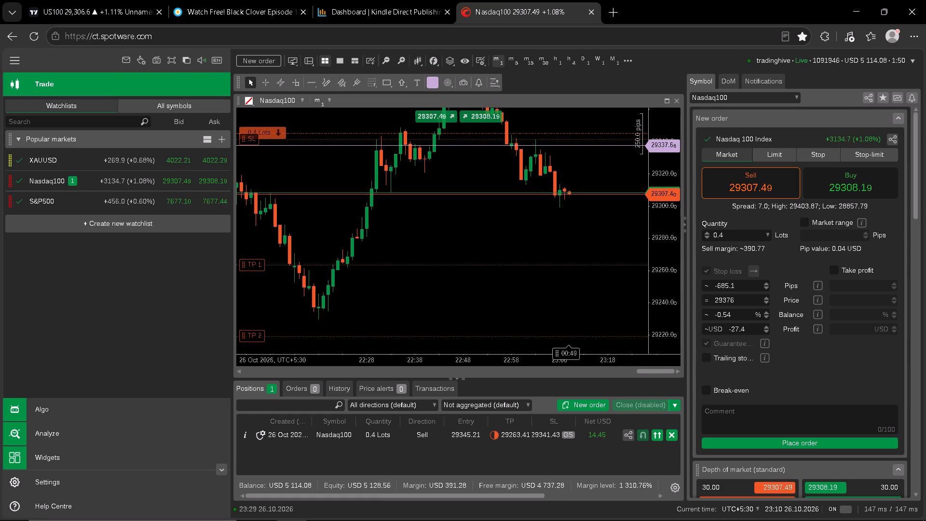
pyautogui.moveTo(569, 236); pyautogui.dragTo(568, 226)
pyautogui.moveTo(666, 220); pyautogui.dragTo(667, 229)
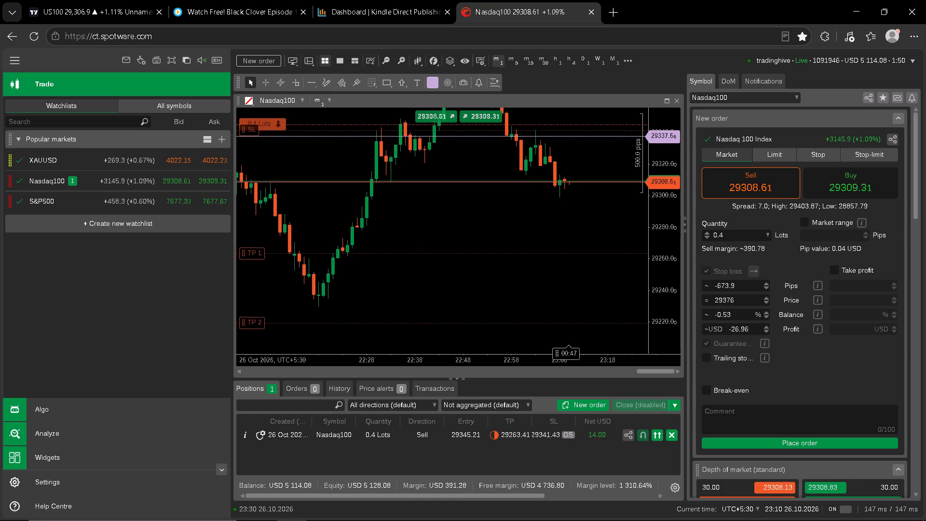
pyautogui.moveTo(667, 229); pyautogui.dragTo(667, 229)
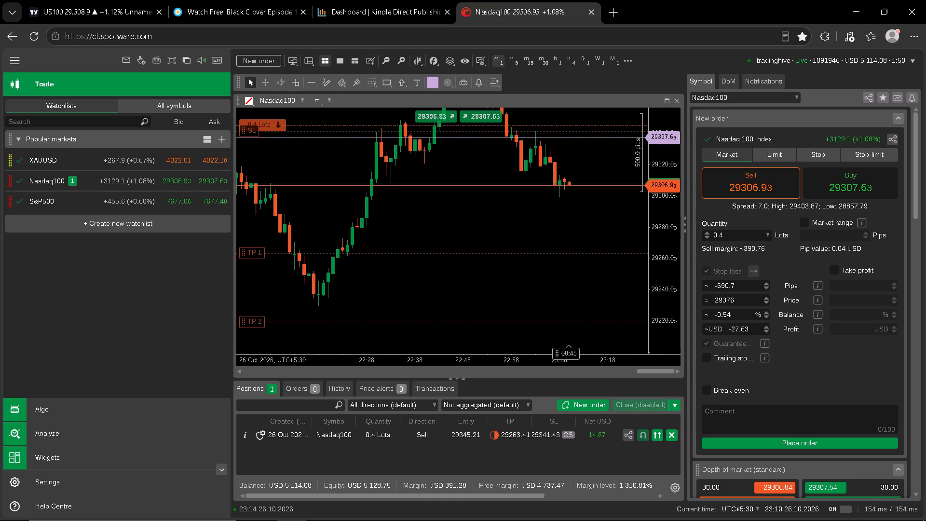
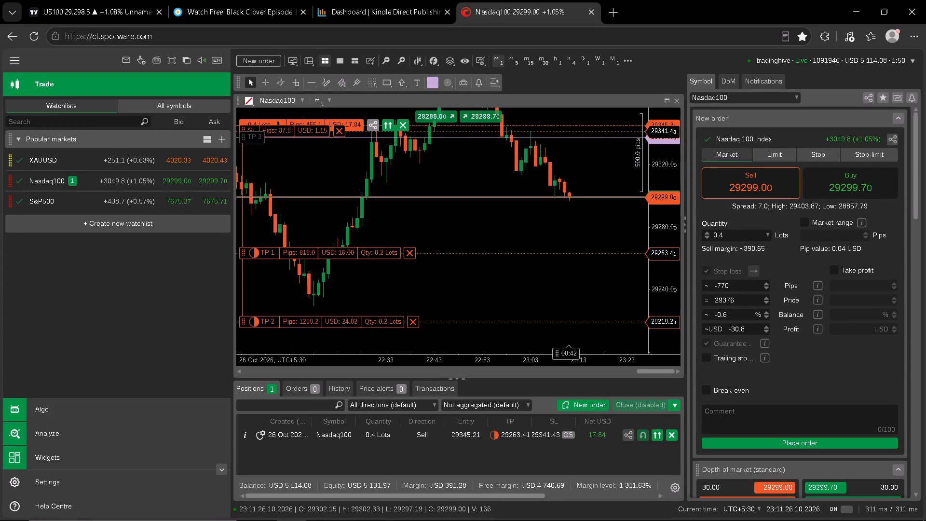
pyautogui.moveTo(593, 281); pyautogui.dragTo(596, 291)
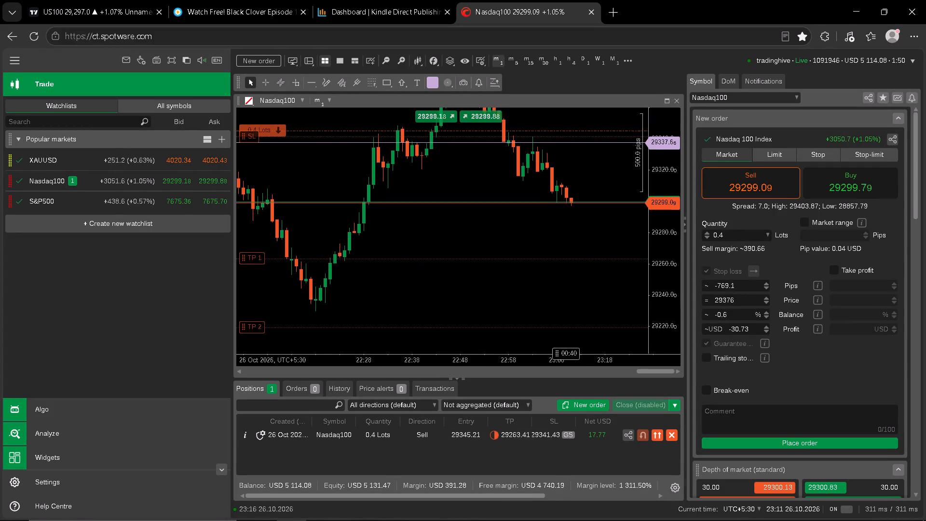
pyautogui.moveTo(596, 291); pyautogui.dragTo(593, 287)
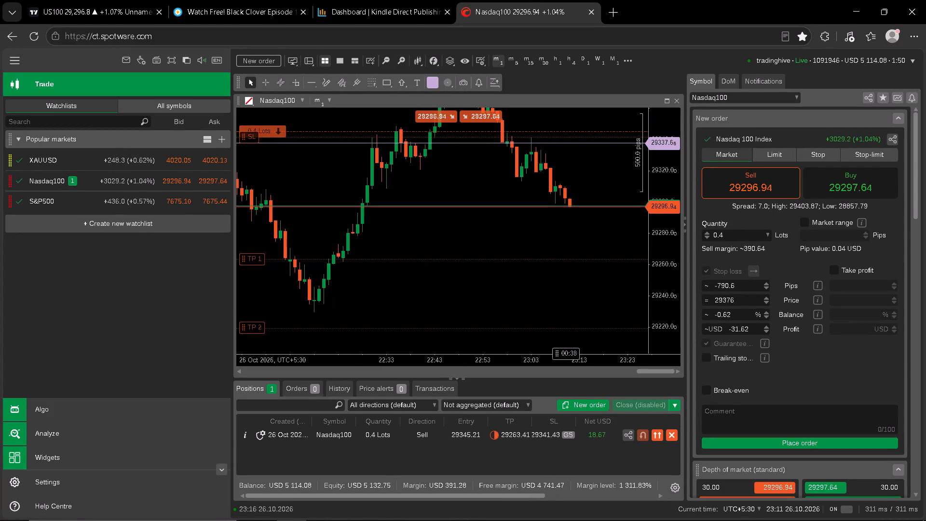
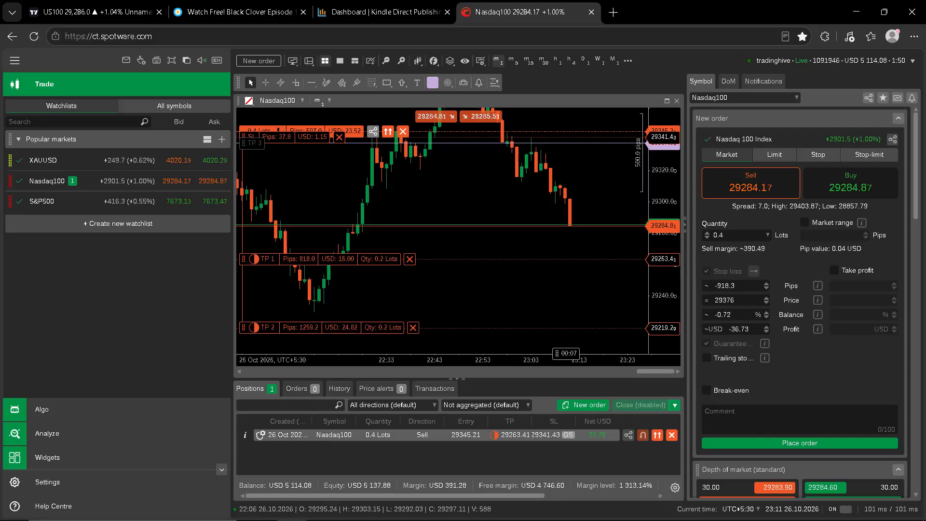
# Move the first 0.2-lot take profit of the Nasdaq100 sell position down past the second, to about 29217.13.
pyautogui.moveTo(288, 258); pyautogui.dragTo(292, 325)
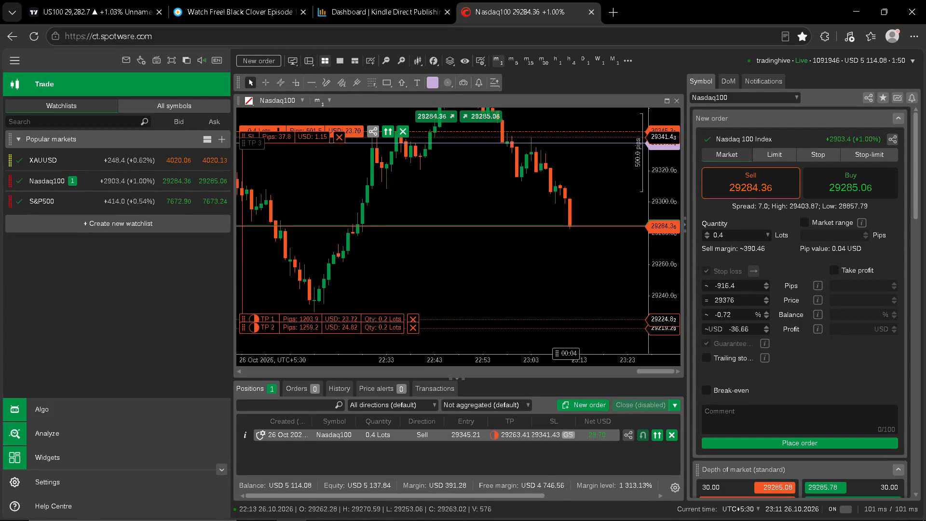
pyautogui.moveTo(292, 325); pyautogui.dragTo(300, 331)
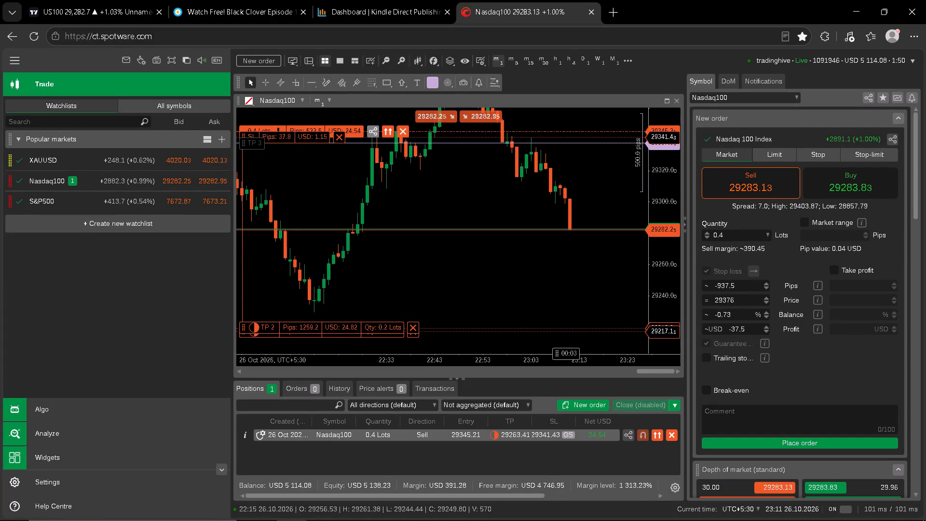
pyautogui.moveTo(300, 331); pyautogui.dragTo(300, 331)
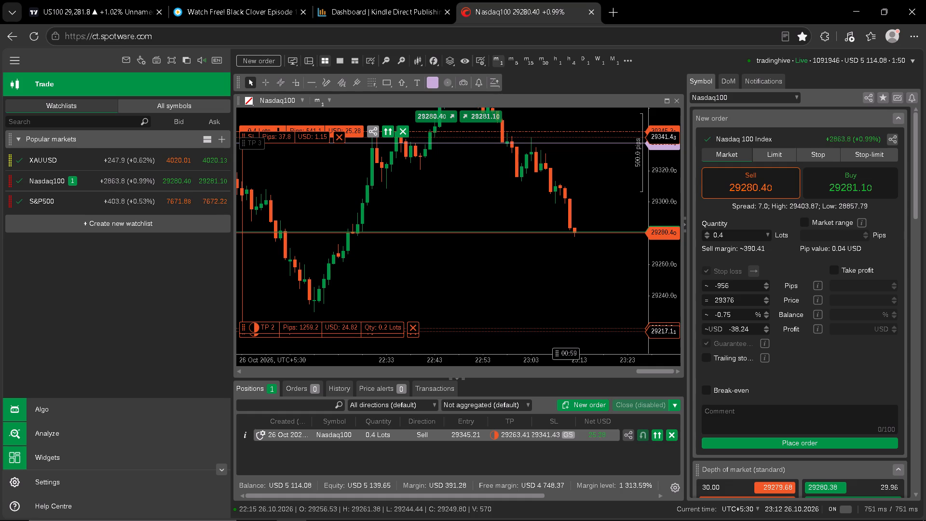
pyautogui.moveTo(300, 331); pyautogui.dragTo(294, 344)
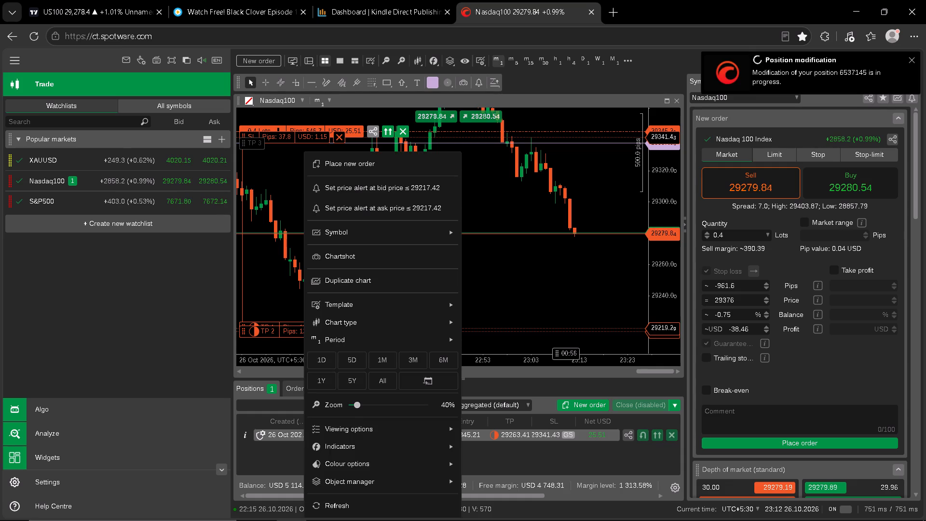
pyautogui.moveTo(294, 344); pyautogui.dragTo(288, 346)
pyautogui.click(285, 298)
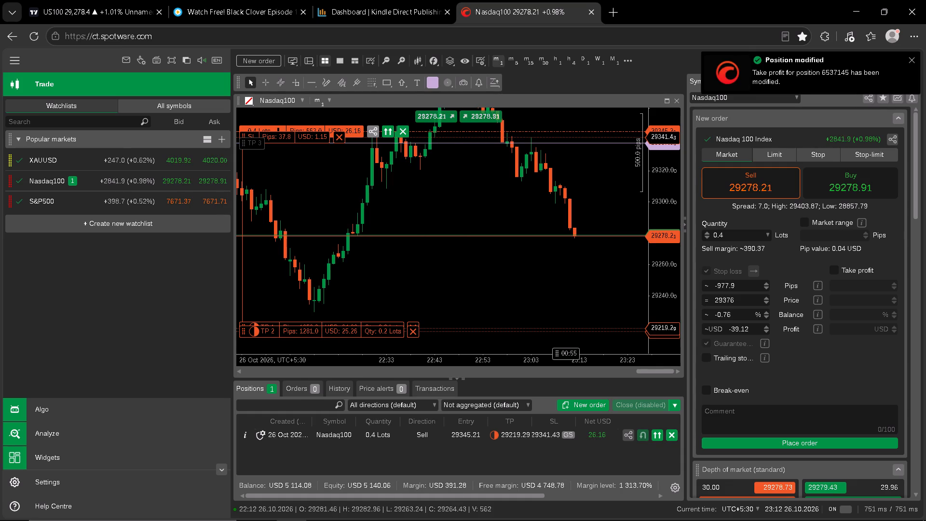
# Raise the upper of the two closely stacked 0.2-lot take profits on the Nasdaq100 chart to about 29262.89.
pyautogui.click(326, 323)
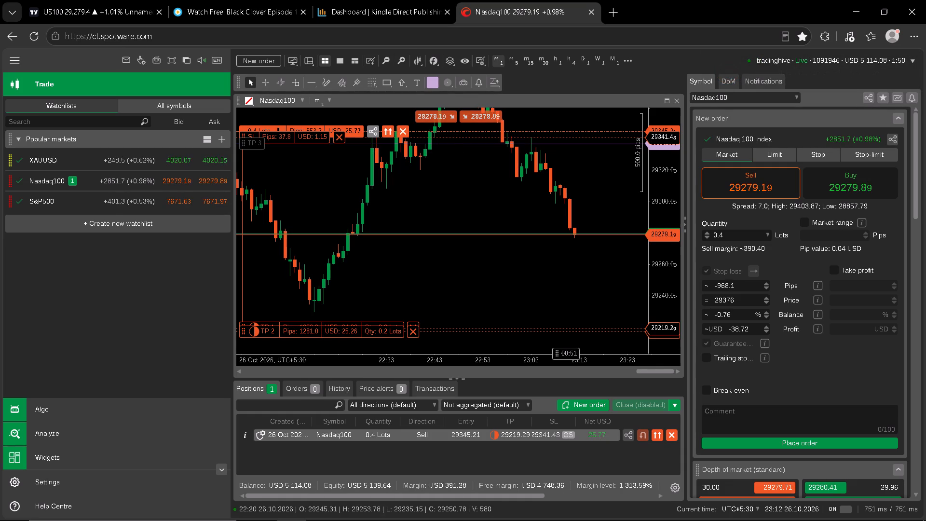
pyautogui.moveTo(326, 323); pyautogui.dragTo(315, 255)
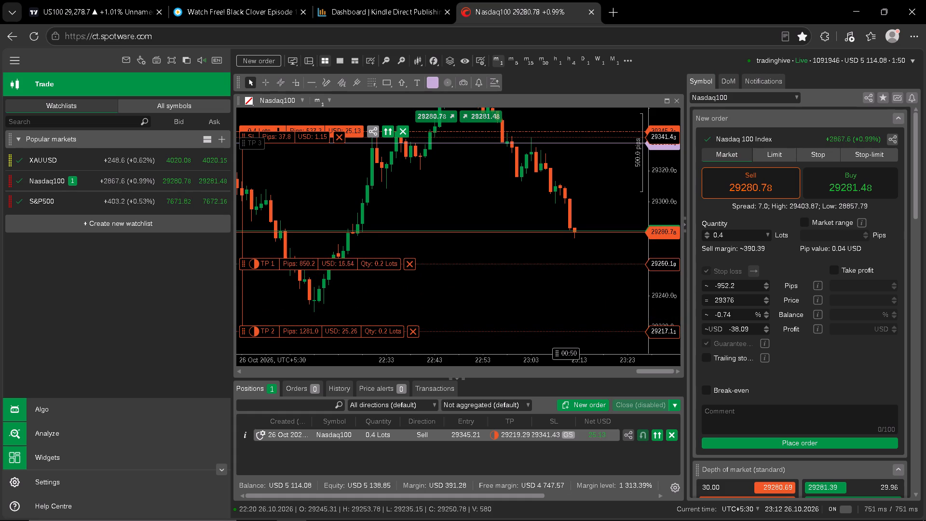
pyautogui.moveTo(315, 255); pyautogui.dragTo(307, 249)
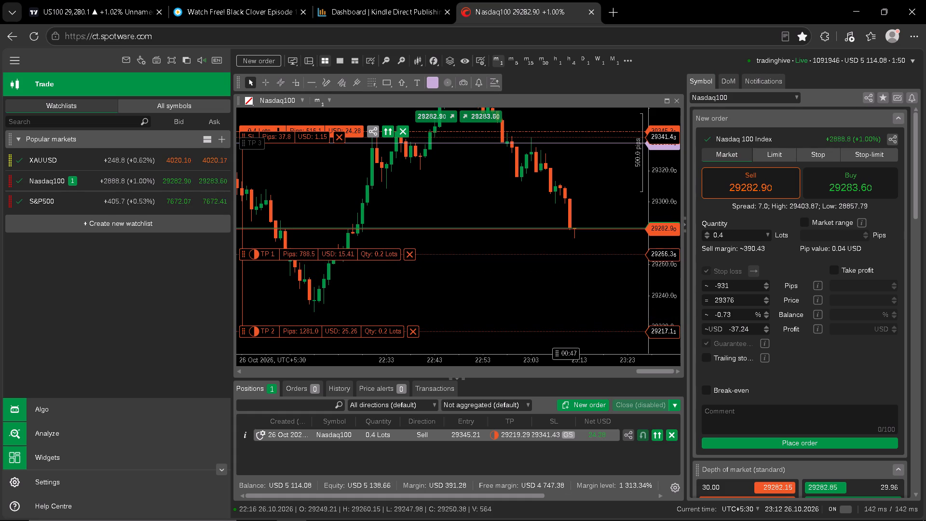
pyautogui.moveTo(307, 249); pyautogui.dragTo(307, 254)
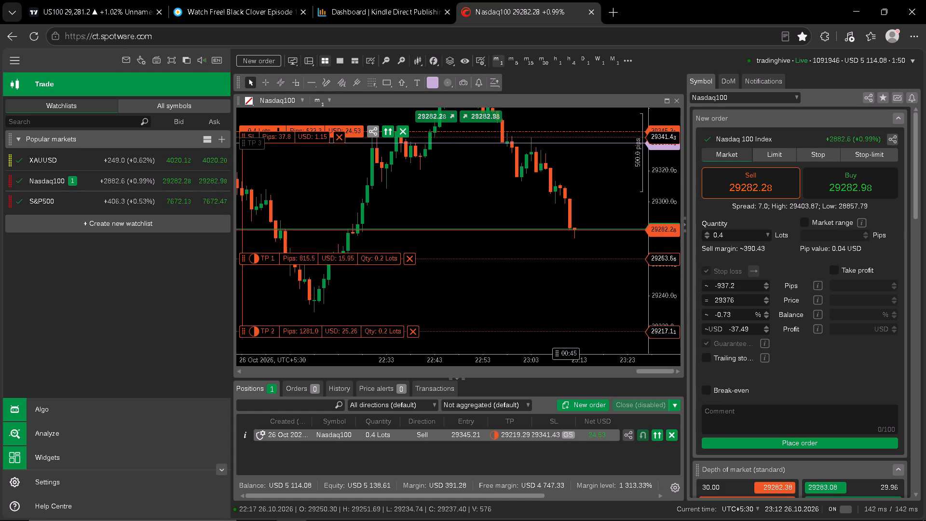
pyautogui.moveTo(307, 254); pyautogui.dragTo(309, 256)
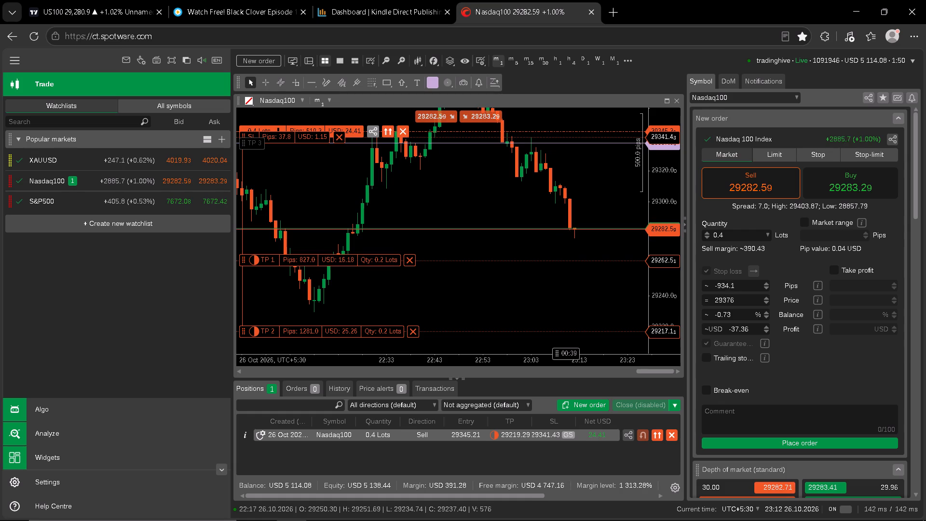
pyautogui.moveTo(309, 256); pyautogui.dragTo(309, 255)
pyautogui.click(492, 232)
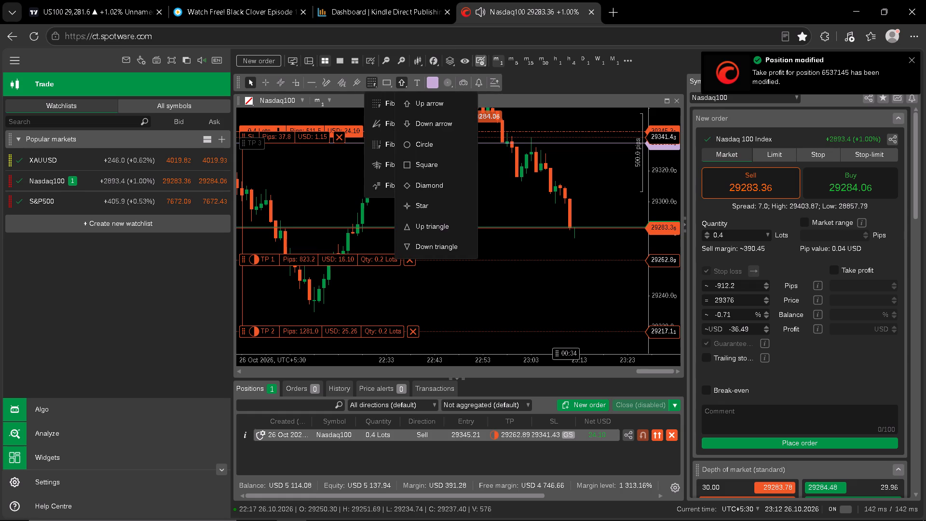
# Switch the Nasdaq100 chart to the 5-minute timeframe and adjust TP 1 to about 29261.44.
pyautogui.click(512, 62)
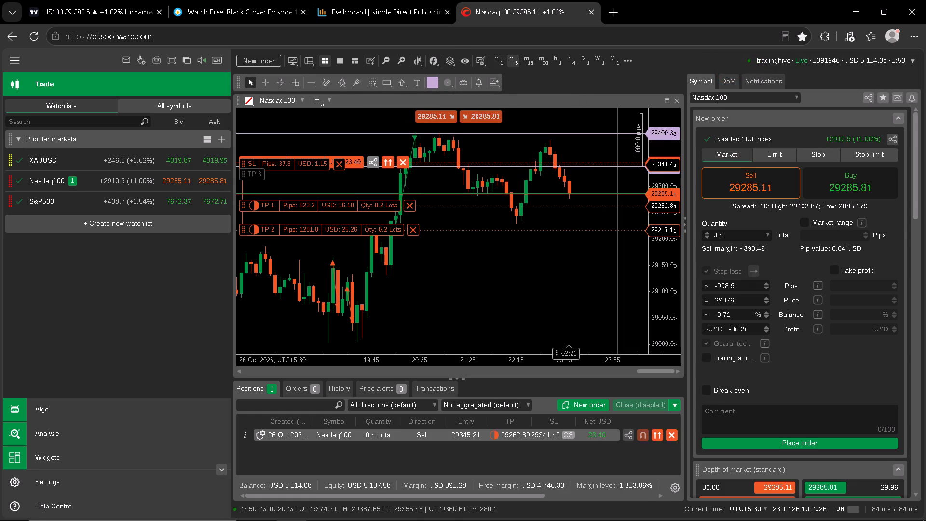
pyautogui.moveTo(555, 217); pyautogui.dragTo(554, 250)
pyautogui.moveTo(672, 312); pyautogui.dragTo(668, 231)
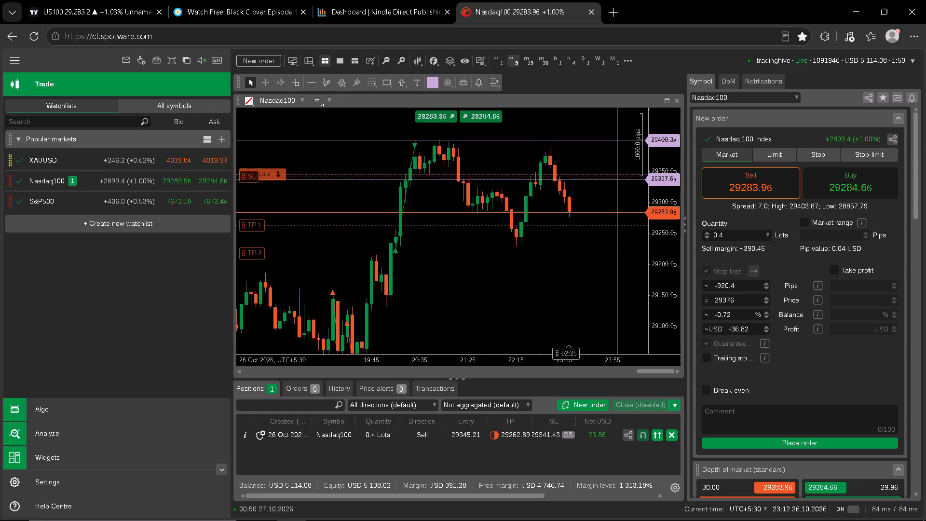
pyautogui.moveTo(668, 231); pyautogui.dragTo(665, 162)
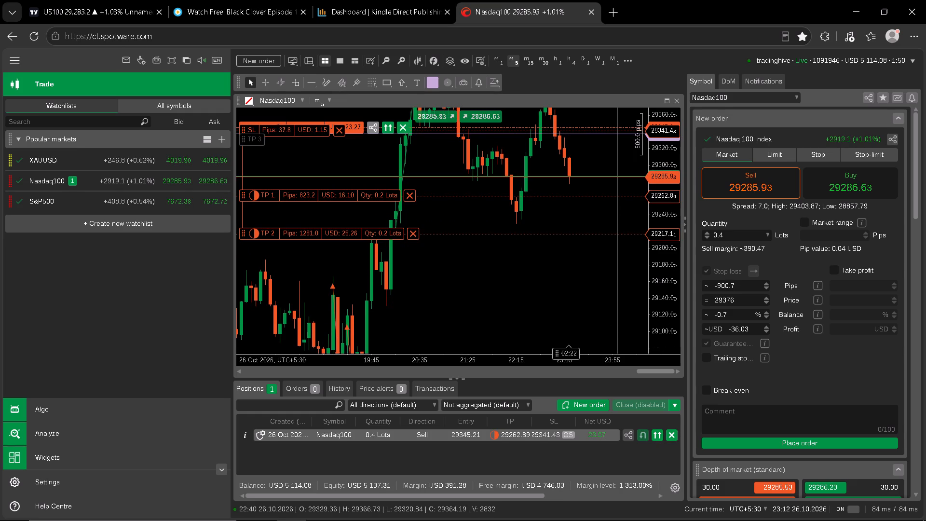
pyautogui.click(332, 194)
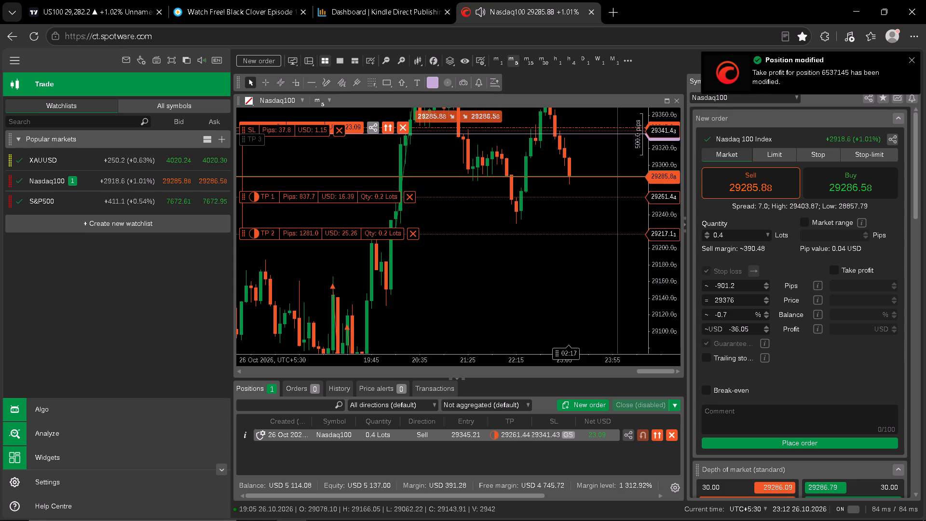
pyautogui.click(525, 285)
# Return the Nasdaq100 chart to the 1-minute timeframe and examine recent price action against the TP 1 and TP 2 levels.
pyautogui.click(496, 60)
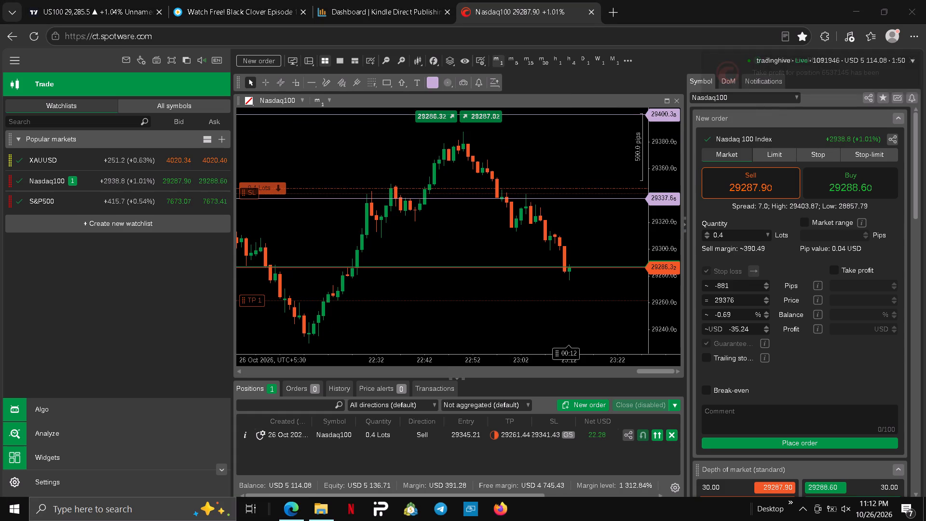
pyautogui.moveTo(619, 279); pyautogui.dragTo(622, 225)
pyautogui.moveTo(669, 271); pyautogui.dragTo(667, 263)
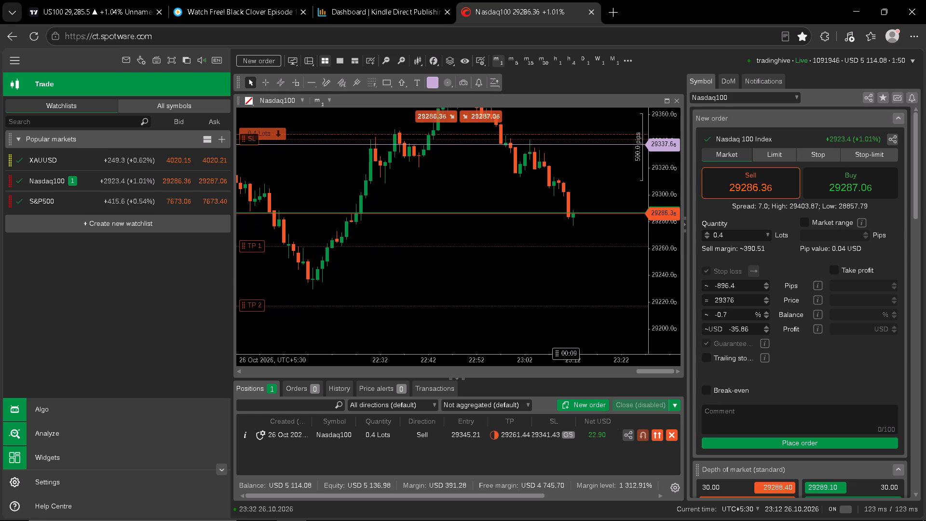
pyautogui.moveTo(667, 263); pyautogui.dragTo(665, 193)
pyautogui.moveTo(611, 215); pyautogui.dragTo(600, 231)
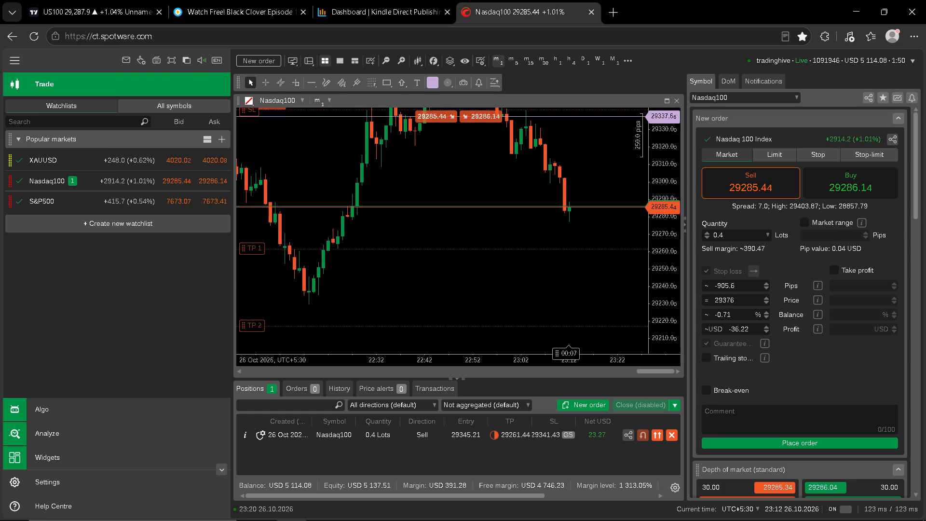
pyautogui.moveTo(600, 231); pyautogui.dragTo(599, 233)
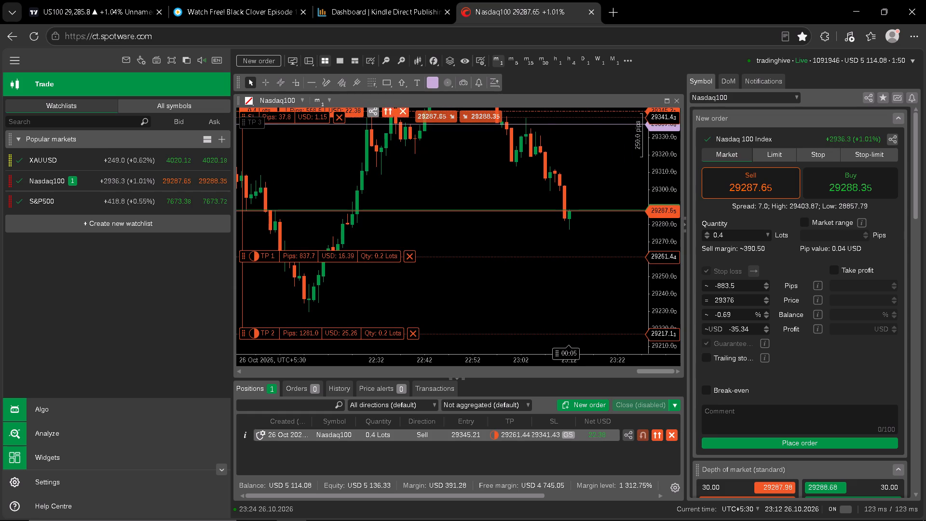
pyautogui.moveTo(591, 229); pyautogui.dragTo(599, 234)
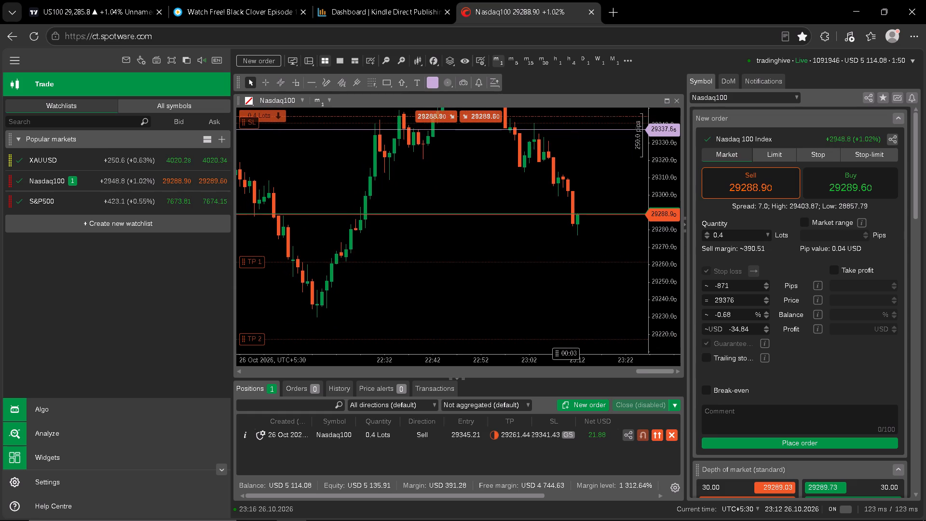
pyautogui.moveTo(599, 234); pyautogui.dragTo(597, 231)
pyautogui.click(597, 231)
pyautogui.moveTo(596, 227); pyautogui.dragTo(561, 213)
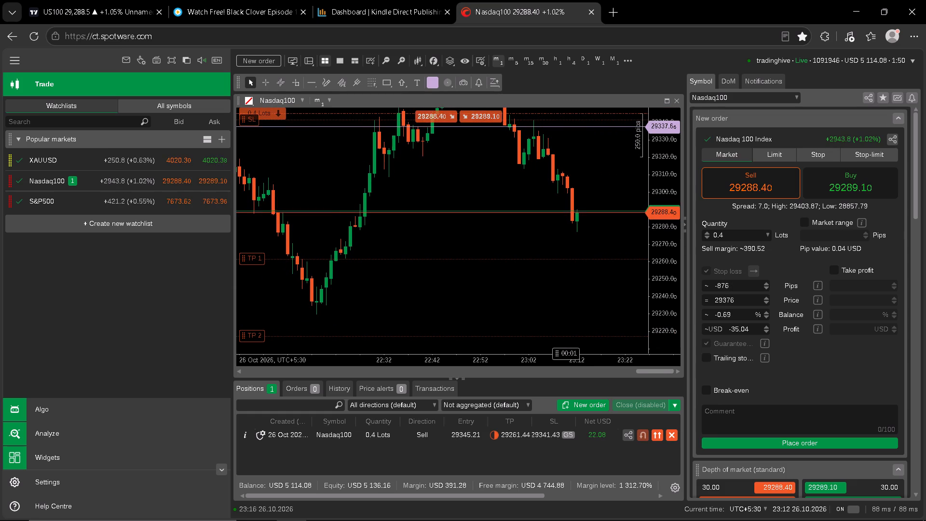
pyautogui.moveTo(561, 213); pyautogui.dragTo(547, 222)
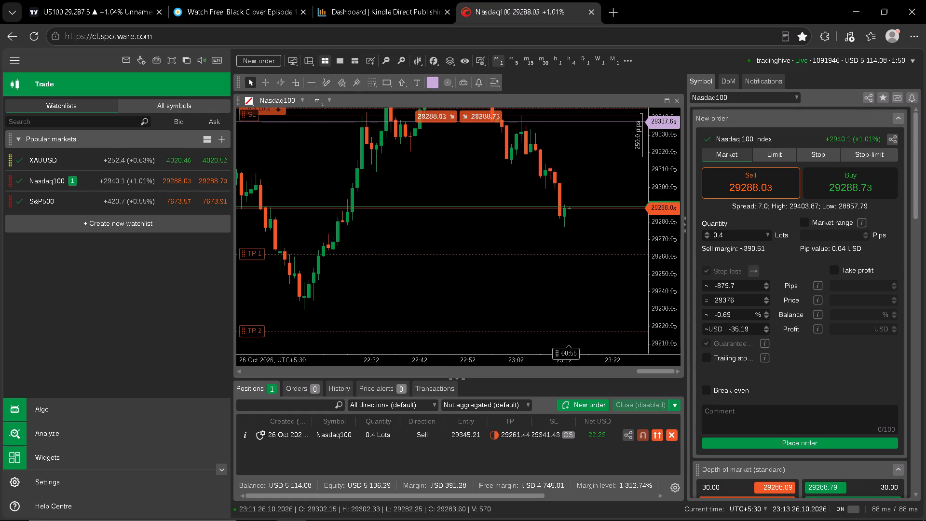
# Open YouTube in the browser tab that holds the Kindle Direct Publishing dashboard.
pyautogui.click(419, 9)
pyautogui.click(409, 34)
pyautogui.press('y')
pyautogui.press('o')
pyautogui.press('u')
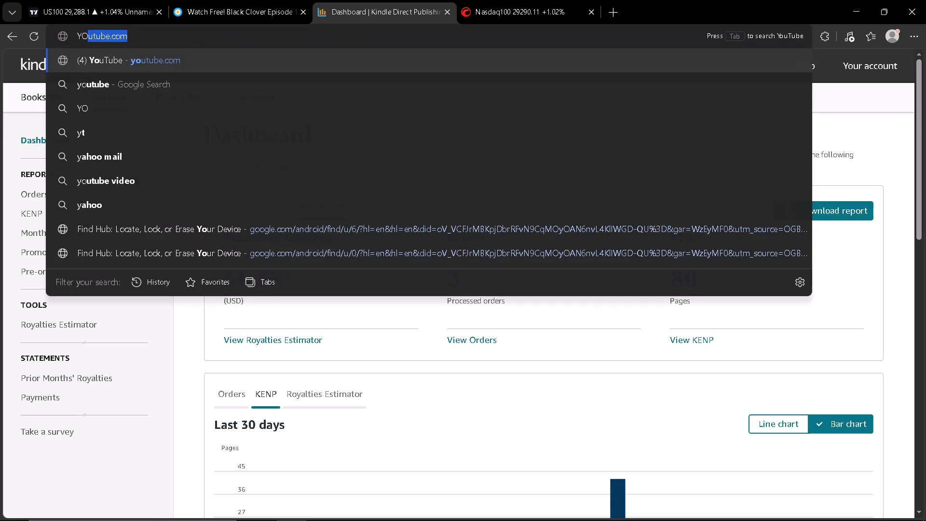
pyautogui.click(388, 66)
# Switch to TradingView briefly and return to cTrader to monitor the 1-minute Nasdaq100 price against the sell position's targets.
pyautogui.click(70, 0)
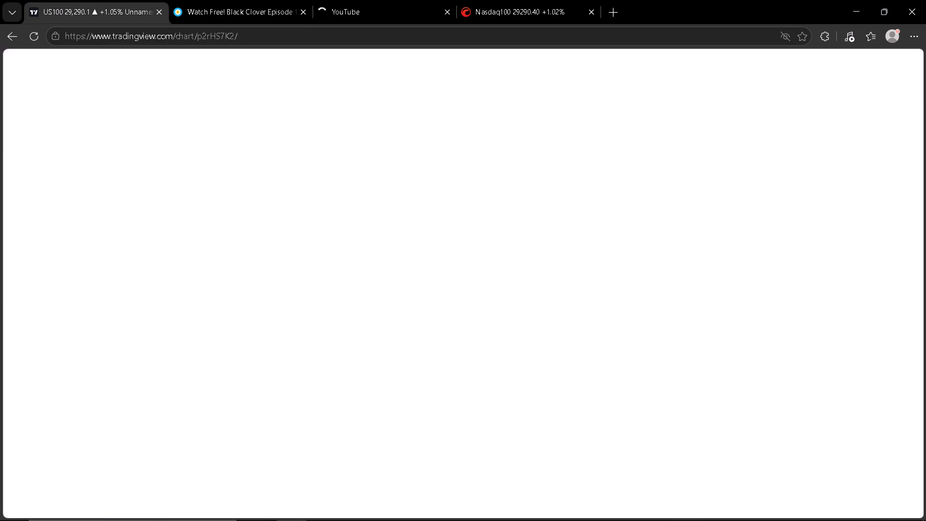
pyautogui.click(504, 0)
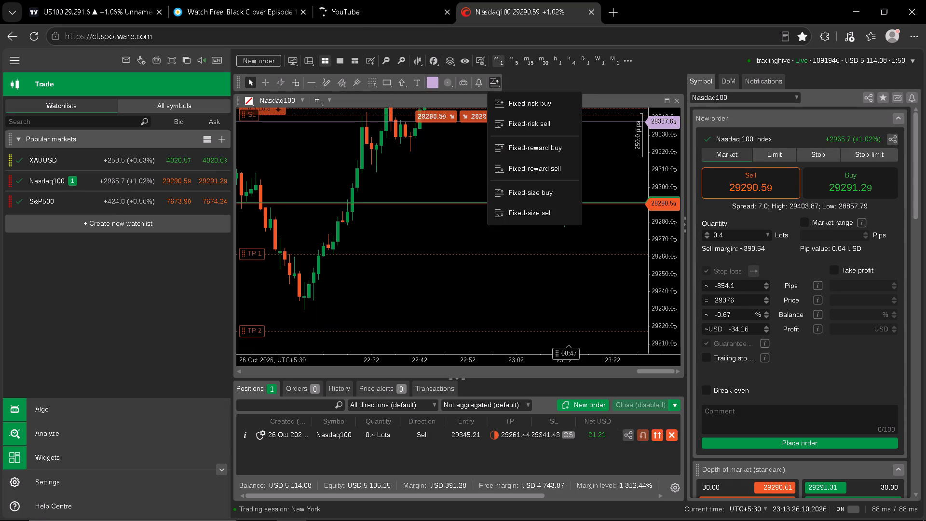
pyautogui.click(418, 196)
pyautogui.moveTo(444, 198); pyautogui.dragTo(441, 209)
pyautogui.moveTo(465, 215); pyautogui.dragTo(463, 210)
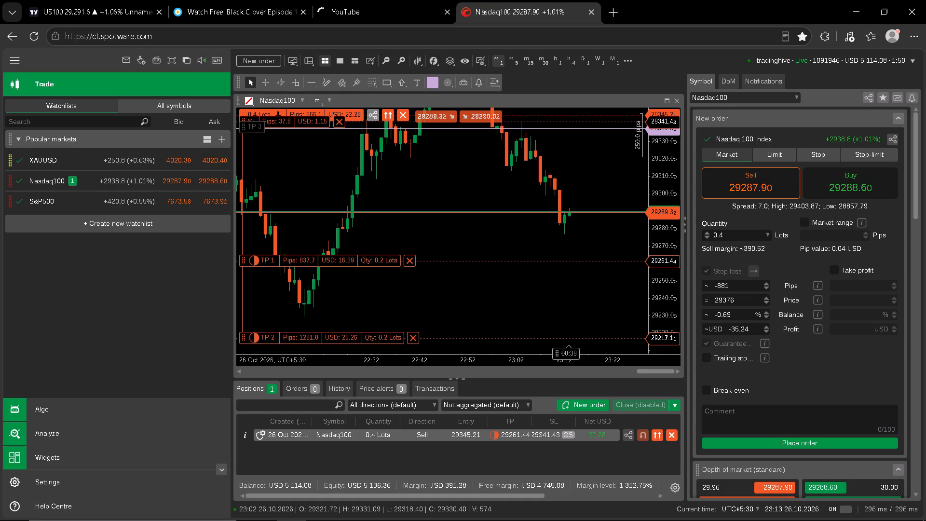
pyautogui.click(468, 231)
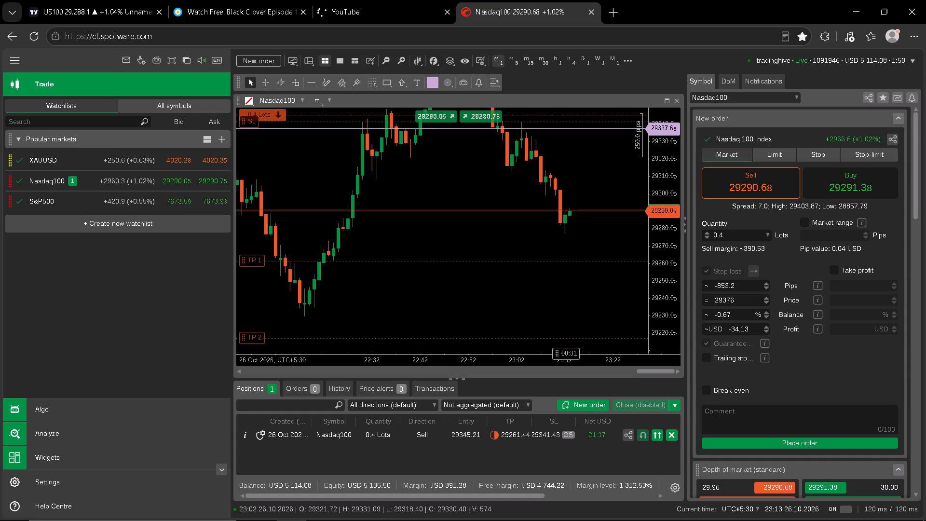
pyautogui.click(665, 229)
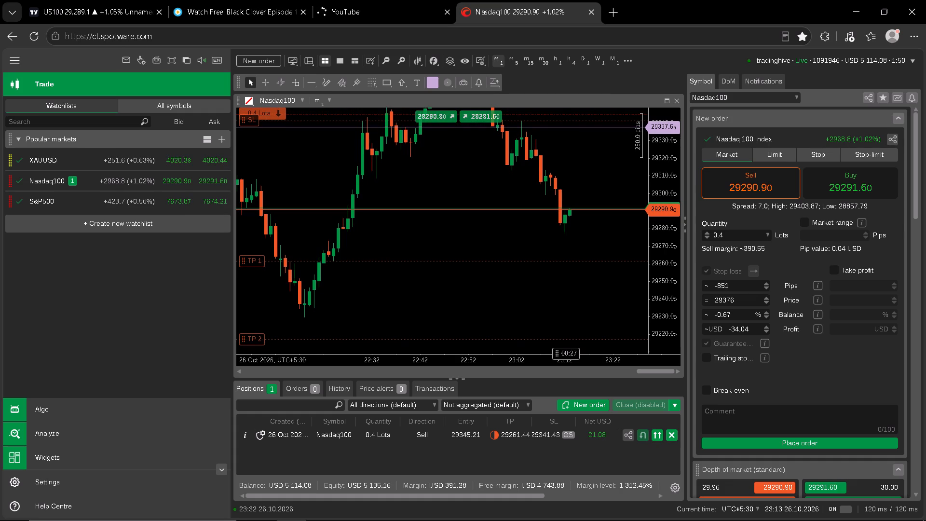
pyautogui.moveTo(584, 231); pyautogui.dragTo(583, 223)
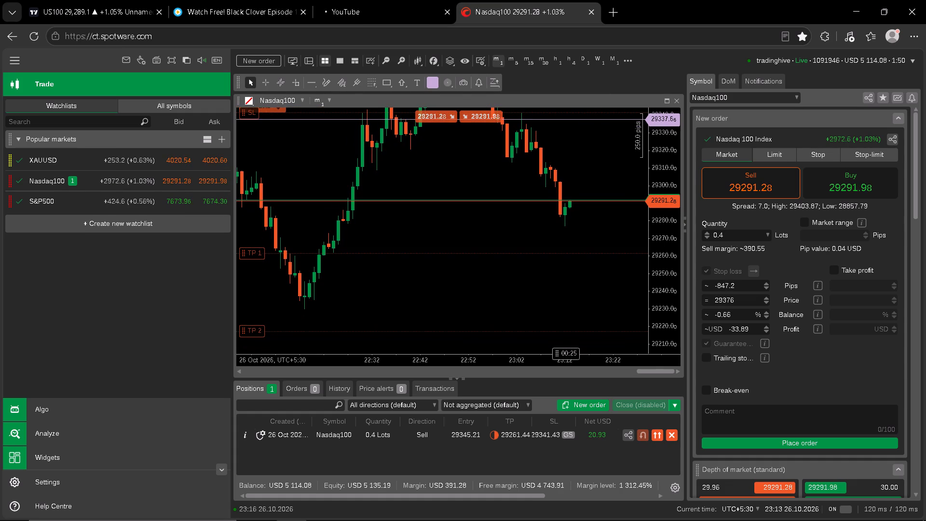
pyautogui.moveTo(579, 223); pyautogui.dragTo(575, 229)
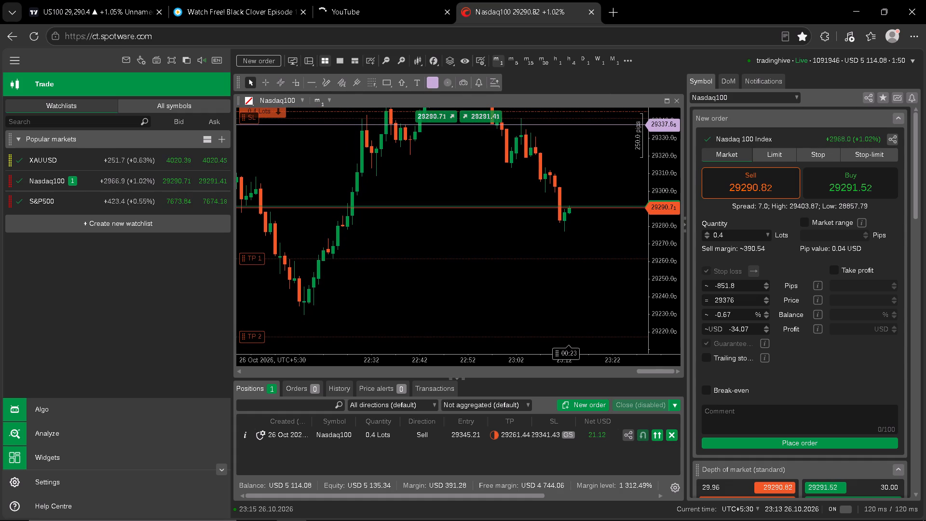
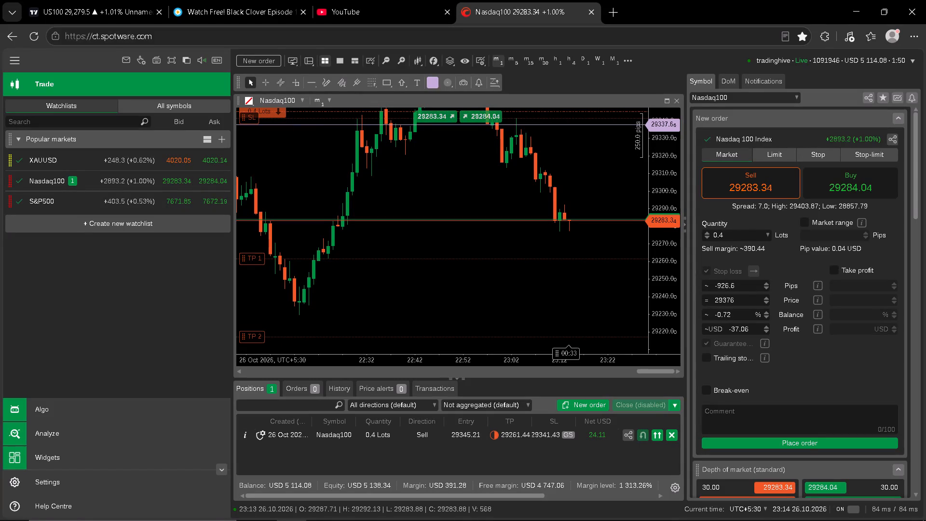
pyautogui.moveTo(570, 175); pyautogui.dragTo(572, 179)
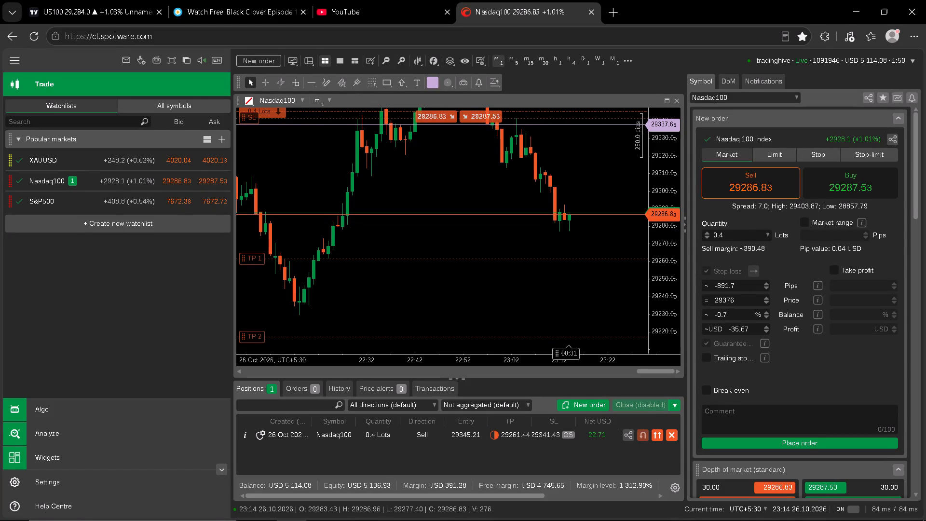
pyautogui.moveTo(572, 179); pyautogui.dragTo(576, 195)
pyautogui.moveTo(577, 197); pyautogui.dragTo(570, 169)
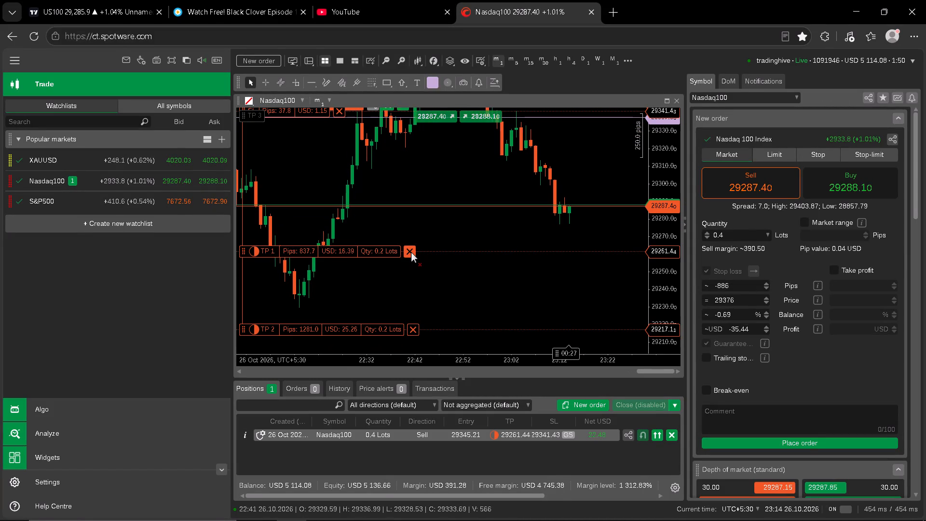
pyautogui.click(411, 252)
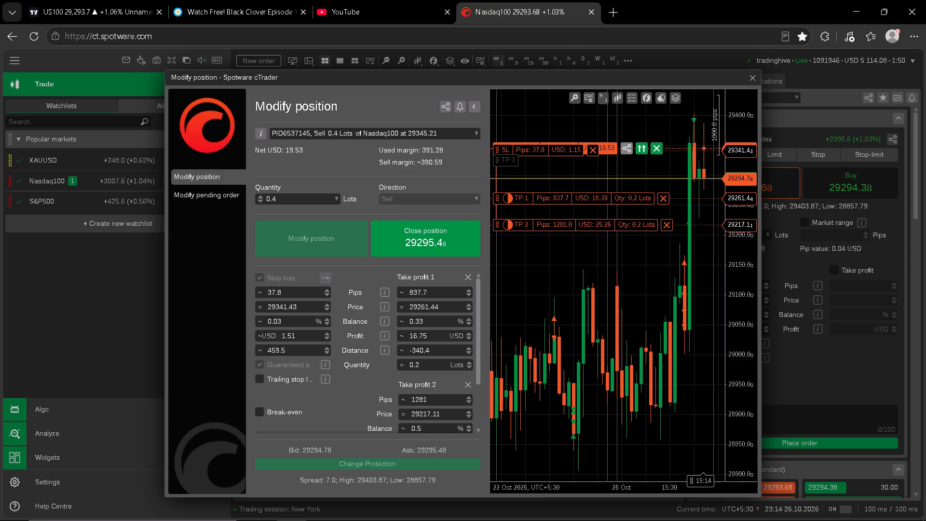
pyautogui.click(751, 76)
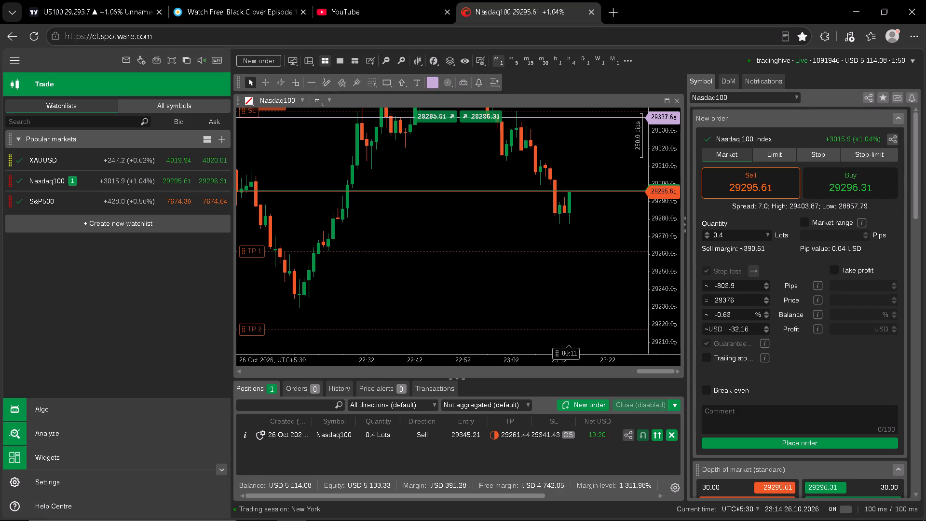
# Close the entire 0.4-lot Nasdaq100 sell position at market and dismiss the closing confirmation.
pyautogui.click(556, 248)
pyautogui.click(403, 252)
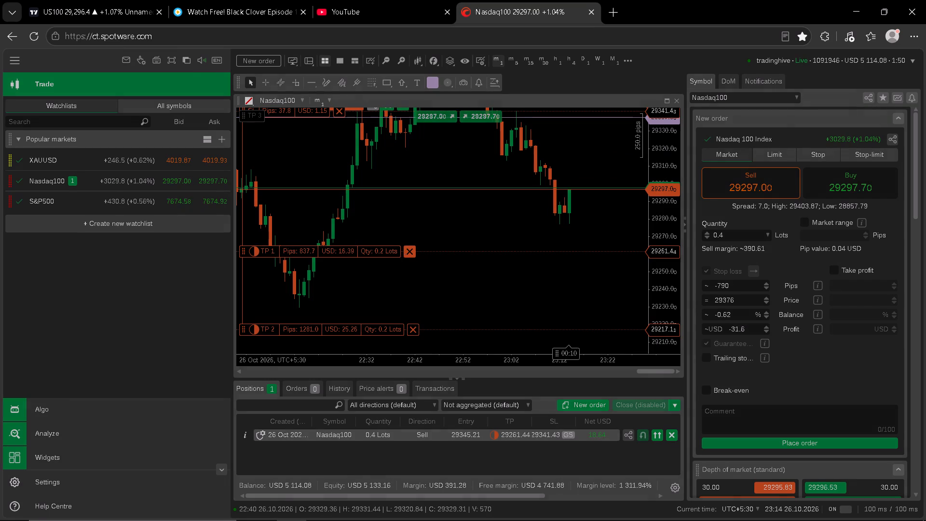
pyautogui.click(443, 243)
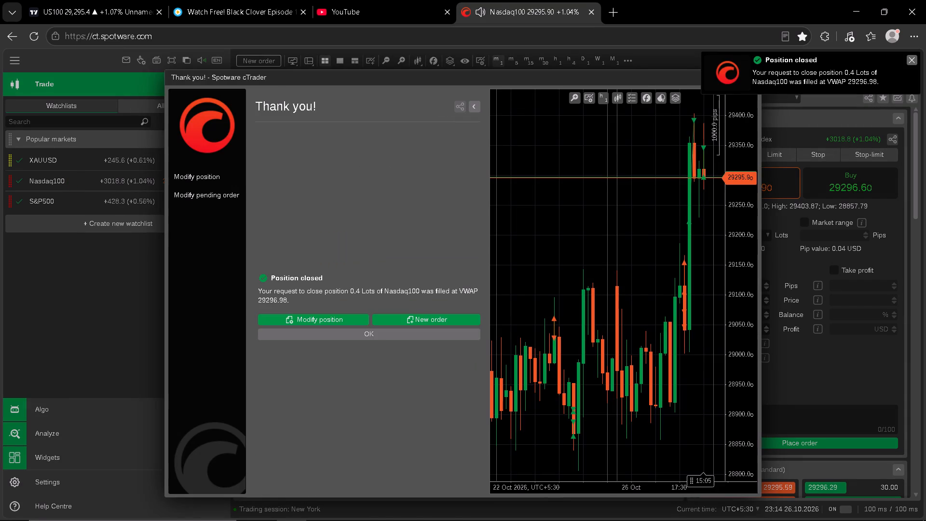
pyautogui.click(914, 57)
pyautogui.click(749, 83)
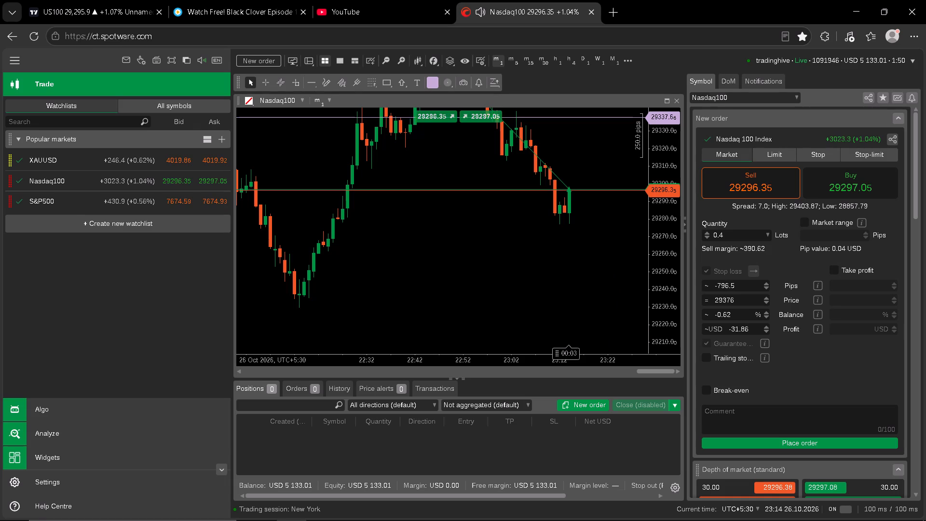
# Check the bulk position-closing options and examine recent 1-minute Nasdaq100 price action around the exit point.
pyautogui.moveTo(551, 235); pyautogui.dragTo(545, 264)
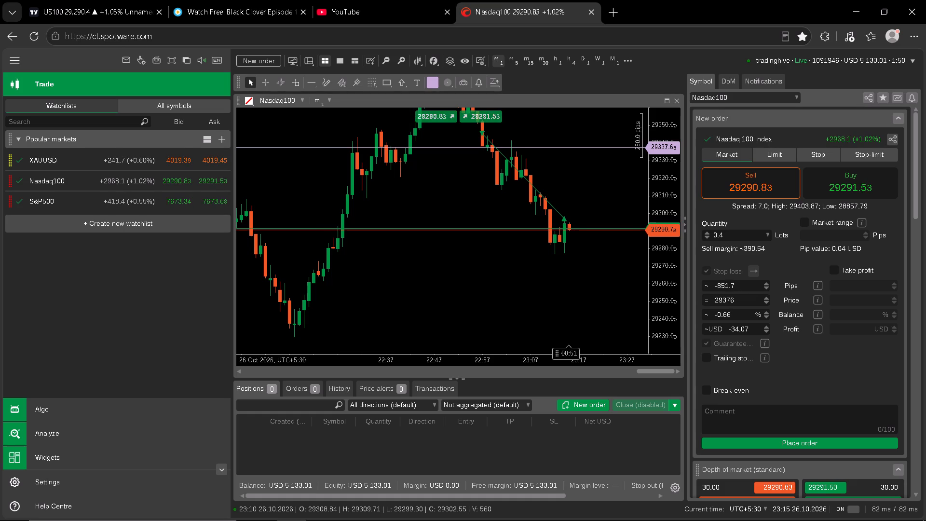
pyautogui.moveTo(546, 268); pyautogui.dragTo(550, 286)
pyautogui.click(550, 286)
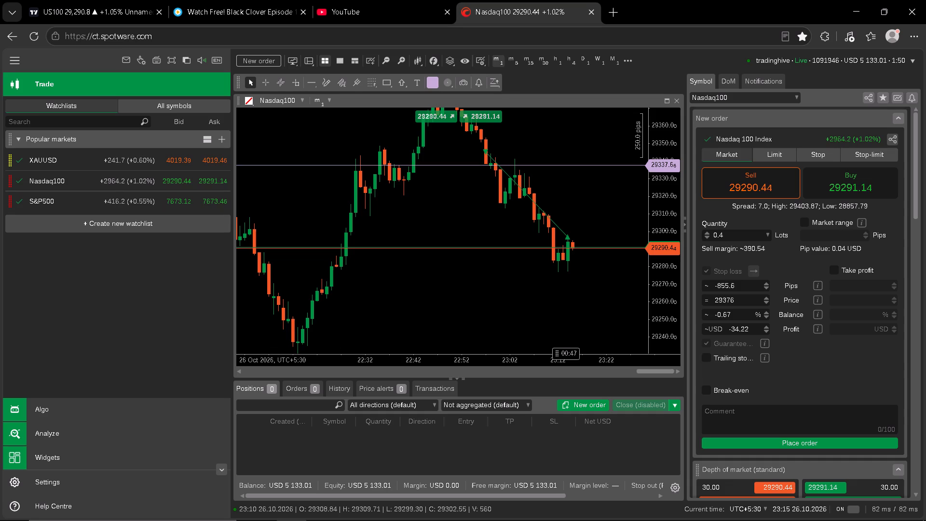
pyautogui.tripleClick(633, 405)
pyautogui.tripleClick(633, 405)
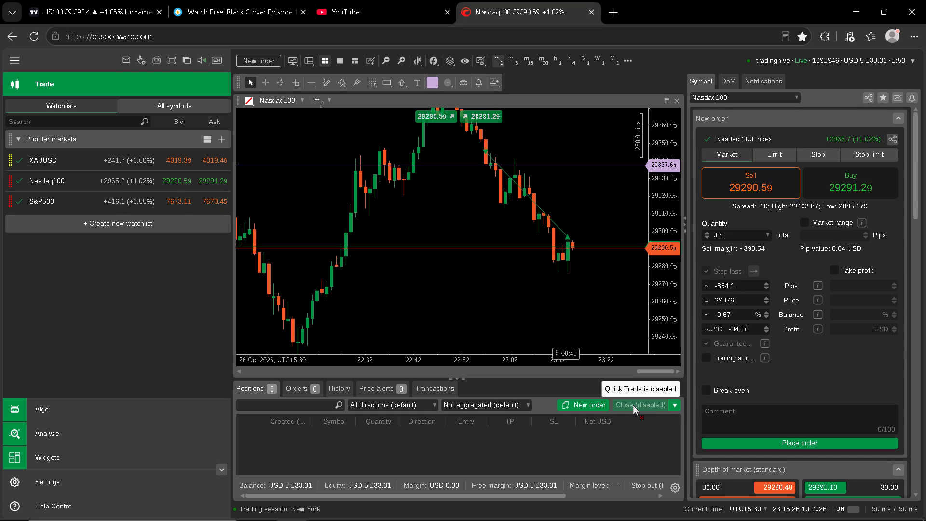
pyautogui.click(669, 405)
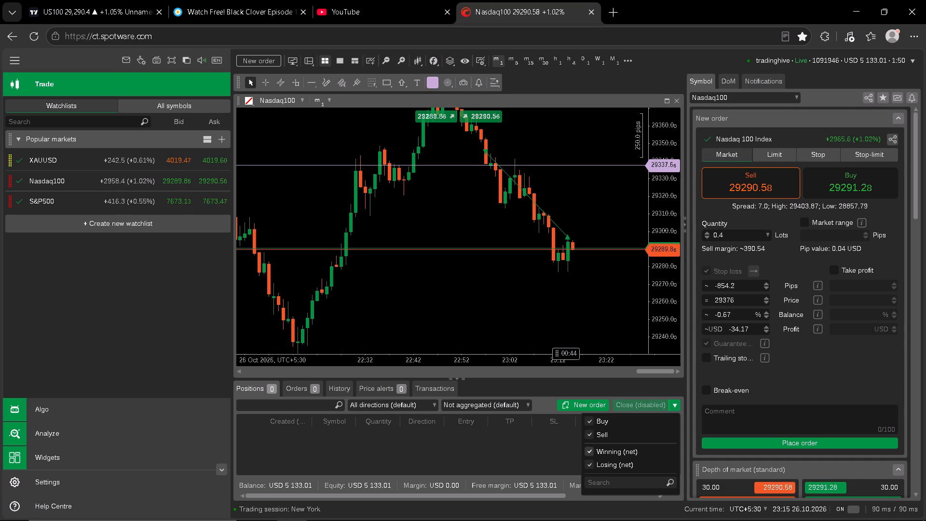
pyautogui.click(537, 403)
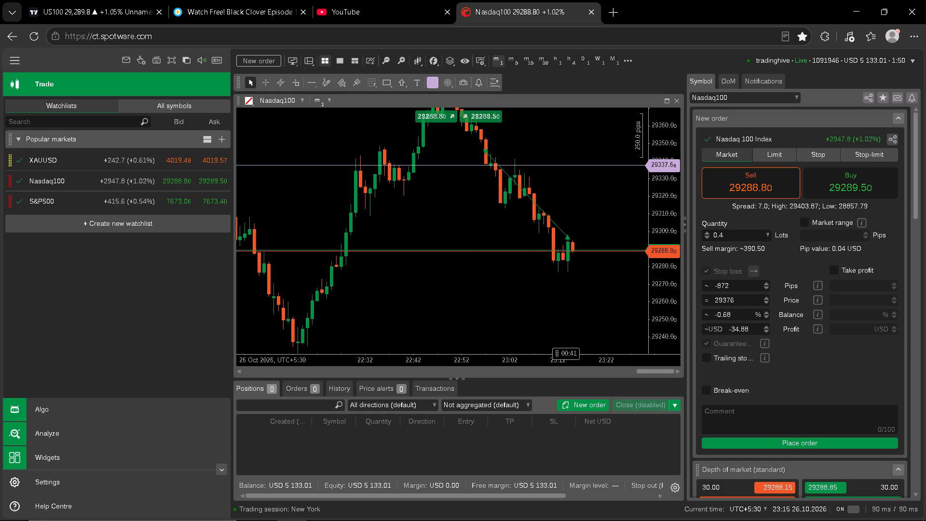
pyautogui.moveTo(567, 292); pyautogui.dragTo(602, 276)
pyautogui.moveTo(658, 215); pyautogui.dragTo(658, 229)
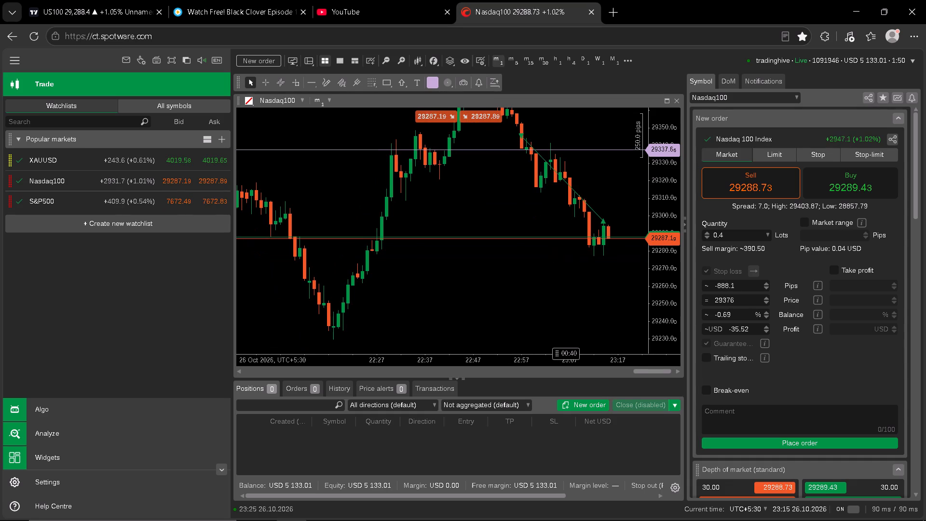
pyautogui.moveTo(658, 229); pyautogui.dragTo(659, 255)
pyautogui.moveTo(605, 259); pyautogui.dragTo(579, 268)
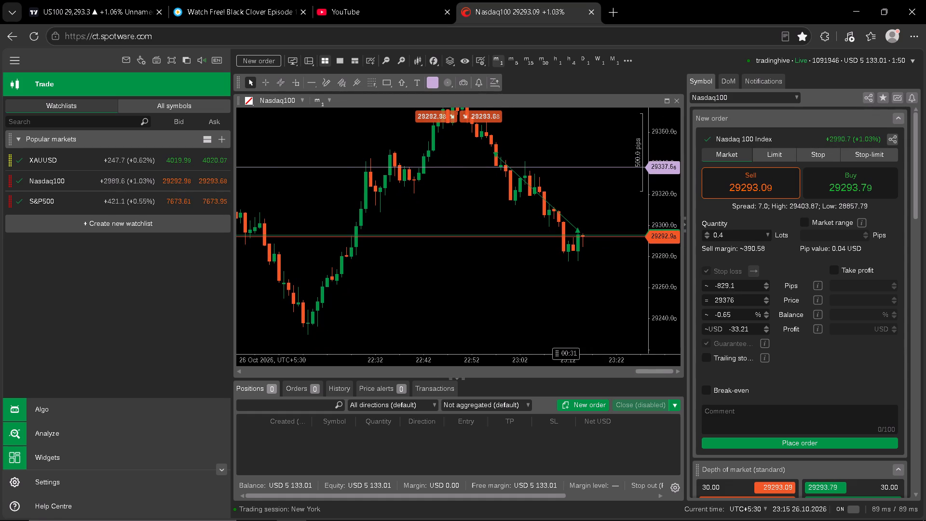
pyautogui.moveTo(600, 258); pyautogui.dragTo(597, 264)
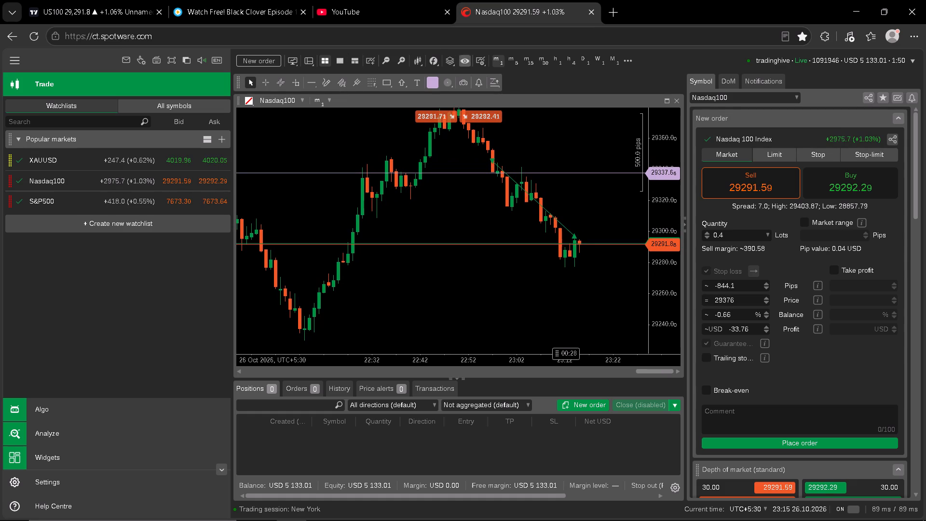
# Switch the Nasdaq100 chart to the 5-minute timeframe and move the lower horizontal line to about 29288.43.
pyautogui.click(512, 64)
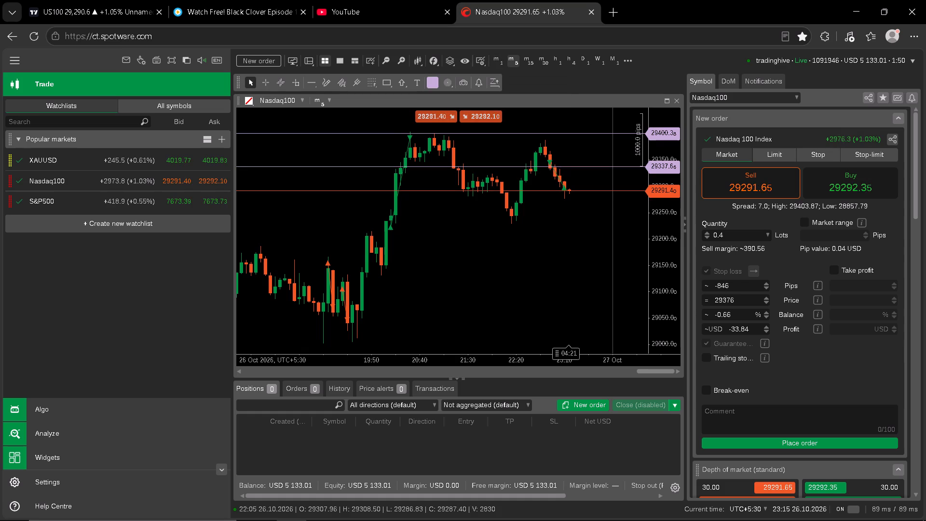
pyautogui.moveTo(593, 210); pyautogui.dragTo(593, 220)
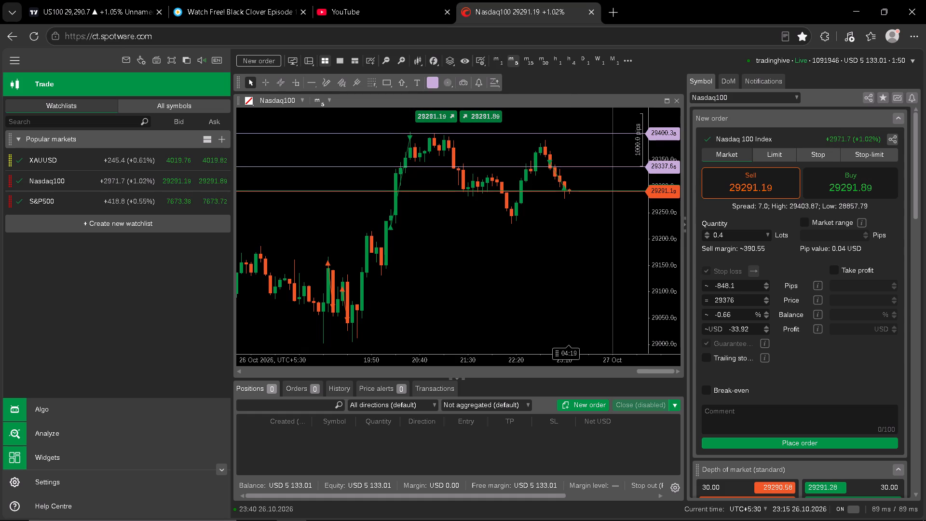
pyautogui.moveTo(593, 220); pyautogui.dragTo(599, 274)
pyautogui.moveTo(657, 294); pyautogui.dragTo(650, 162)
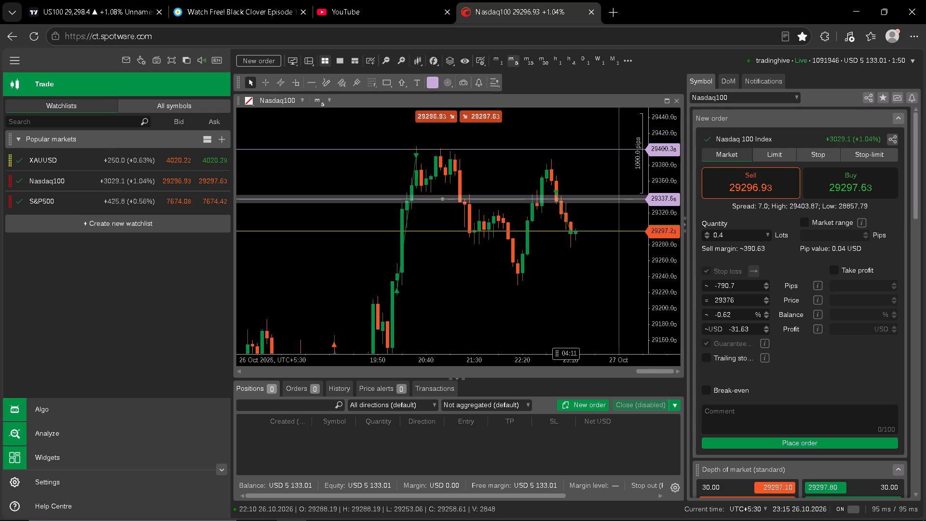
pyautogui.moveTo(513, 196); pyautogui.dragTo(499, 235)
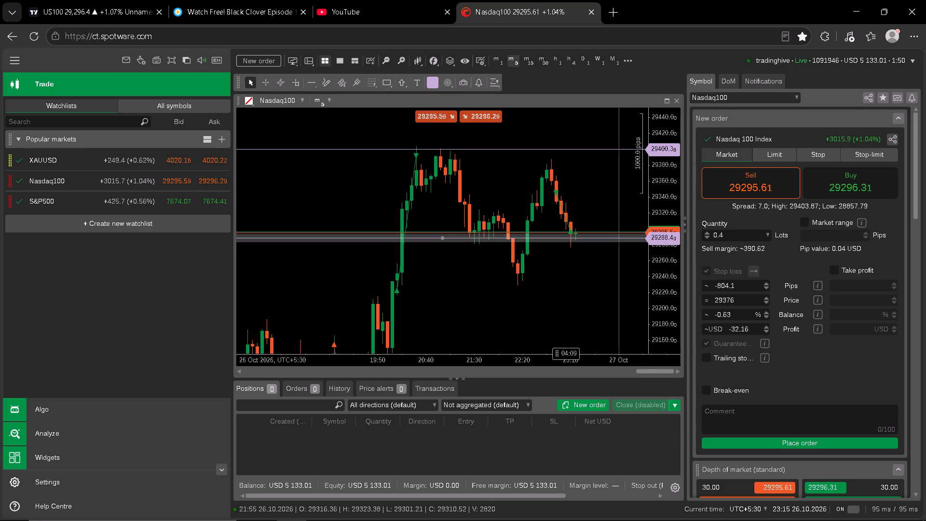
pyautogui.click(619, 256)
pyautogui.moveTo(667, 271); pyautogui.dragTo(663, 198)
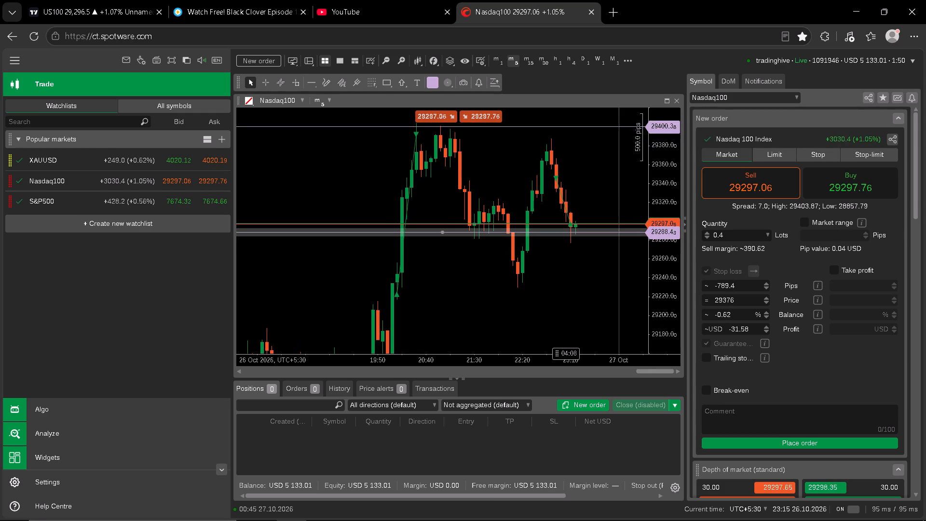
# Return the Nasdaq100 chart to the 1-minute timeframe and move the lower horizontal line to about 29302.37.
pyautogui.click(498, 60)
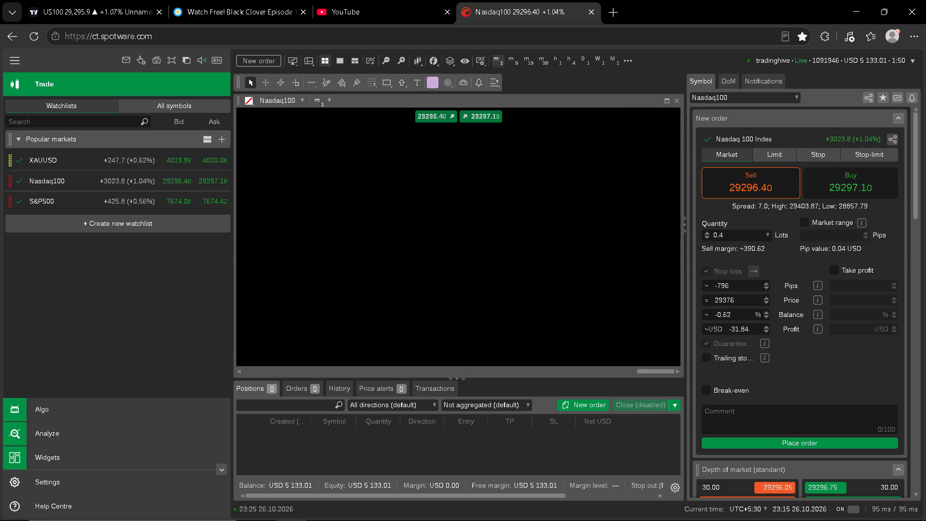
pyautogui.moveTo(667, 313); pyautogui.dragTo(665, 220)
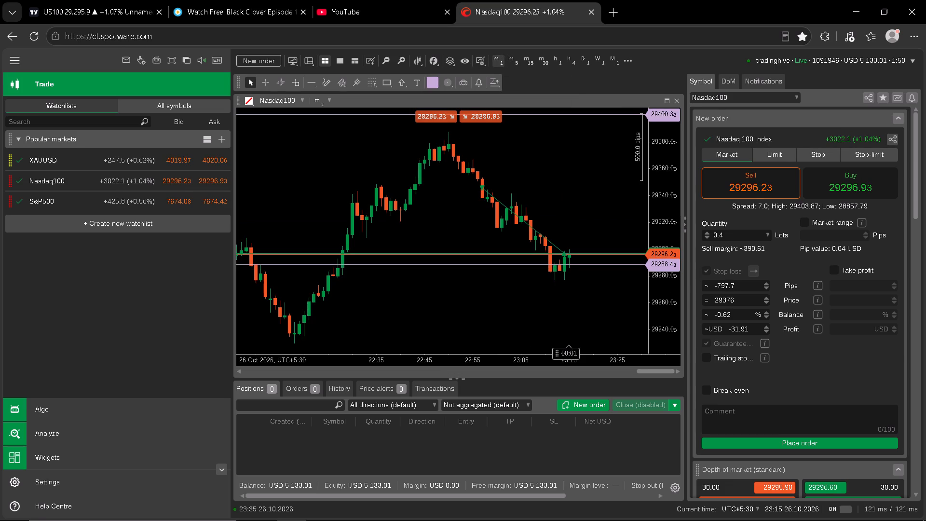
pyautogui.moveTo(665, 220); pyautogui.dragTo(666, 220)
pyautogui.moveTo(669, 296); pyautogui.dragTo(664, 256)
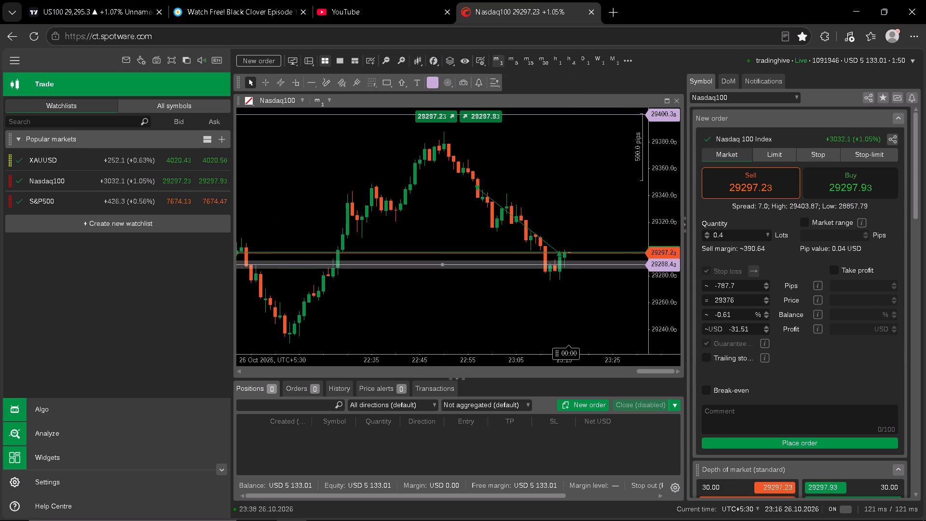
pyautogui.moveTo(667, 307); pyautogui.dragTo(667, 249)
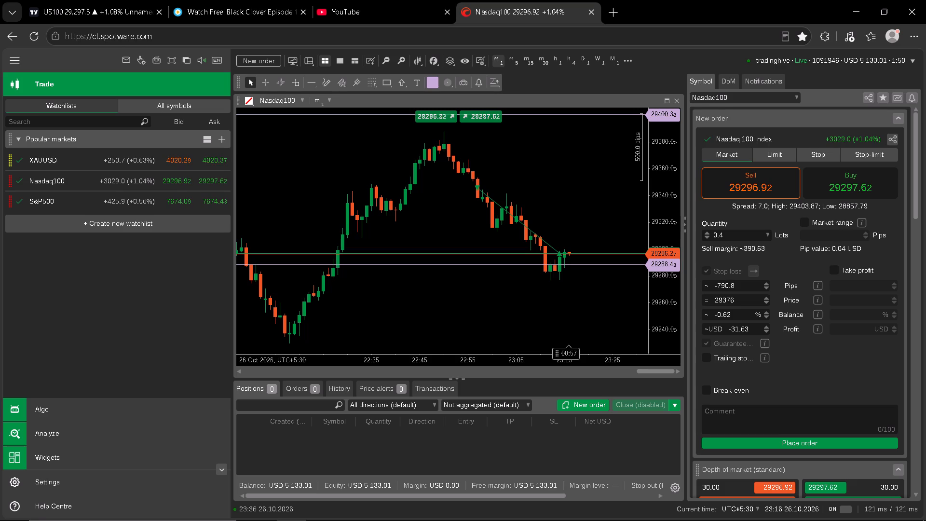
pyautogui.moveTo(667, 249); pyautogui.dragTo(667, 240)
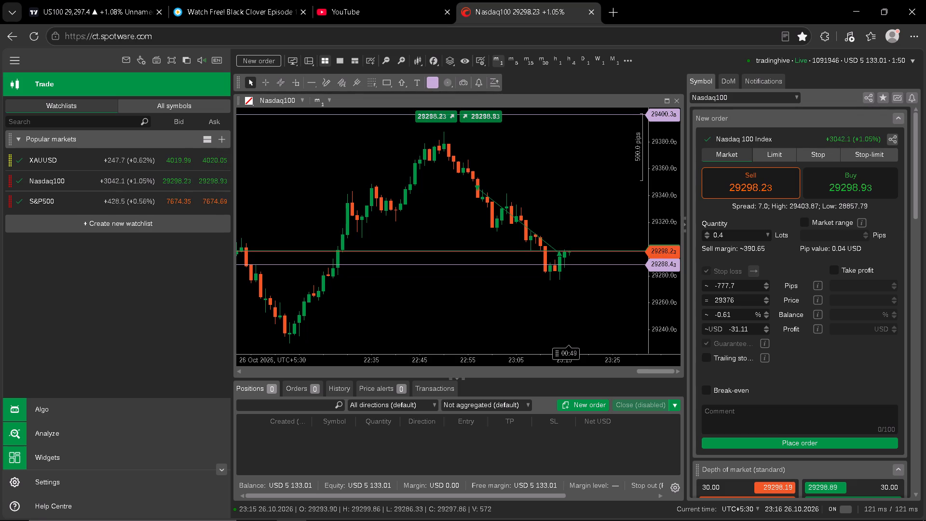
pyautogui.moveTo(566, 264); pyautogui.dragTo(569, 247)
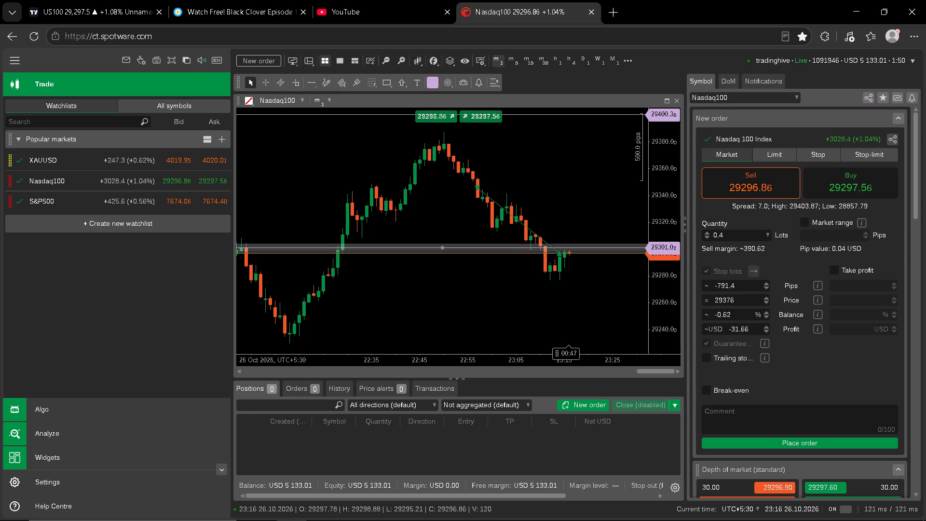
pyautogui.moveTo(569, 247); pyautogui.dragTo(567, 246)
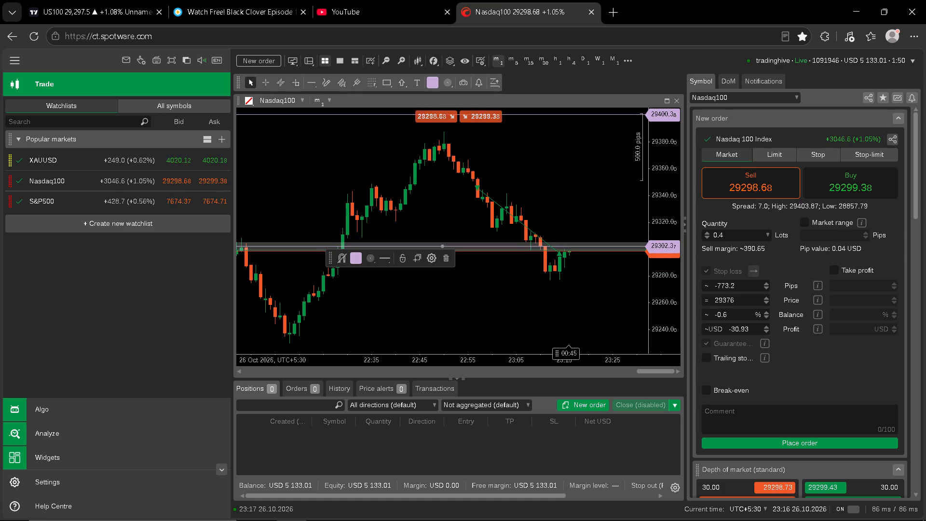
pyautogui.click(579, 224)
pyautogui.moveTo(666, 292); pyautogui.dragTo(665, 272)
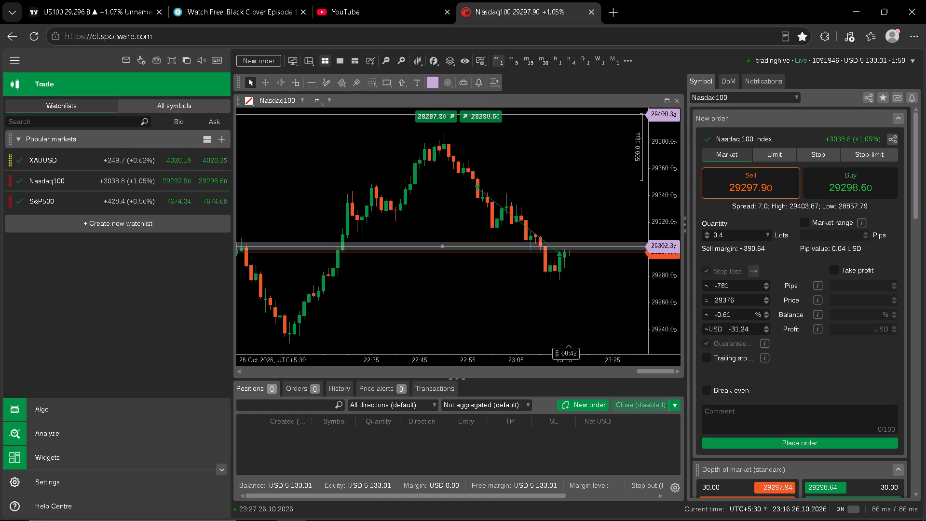
# Move the lower horizontal line on the Nasdaq100 chart to about 29276.73, just under the recent swing low.
pyautogui.moveTo(449, 243); pyautogui.dragTo(451, 261)
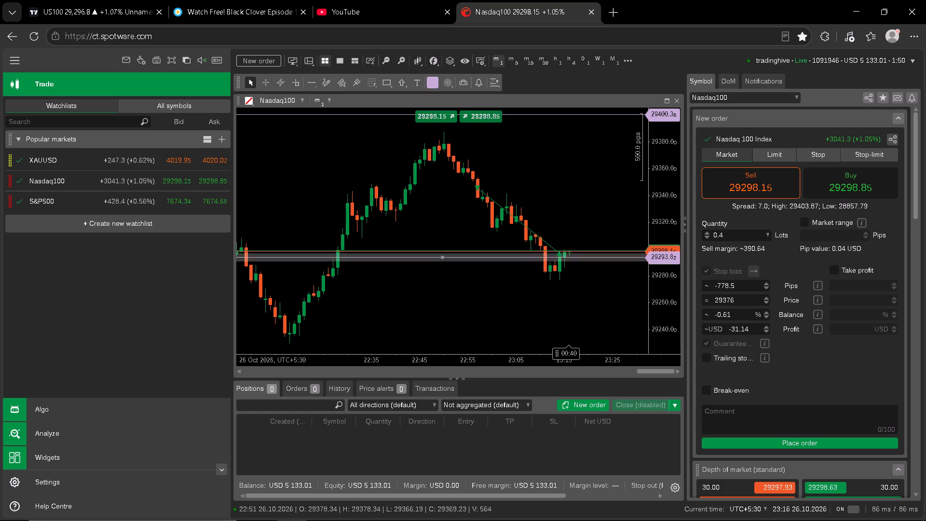
pyautogui.moveTo(451, 261); pyautogui.dragTo(453, 276)
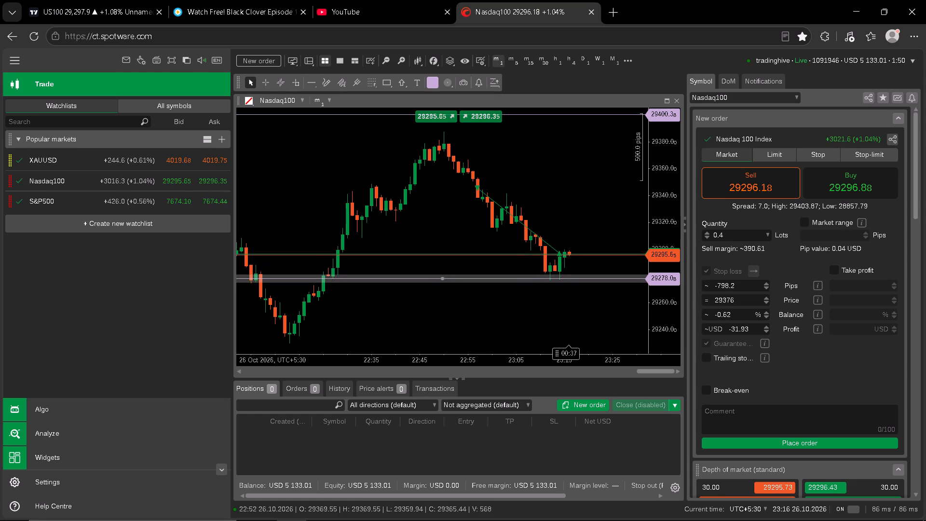
pyautogui.moveTo(453, 276); pyautogui.dragTo(455, 277)
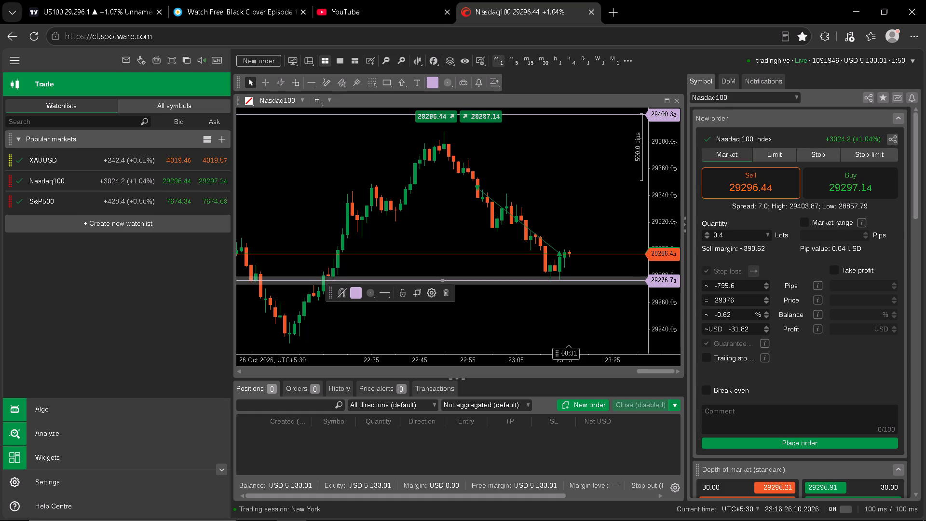
# Switch the 0.4-lot Nasdaq100 market order to Buy and set its stop-loss price to 29276.7.
pyautogui.click(850, 183)
pyautogui.click(746, 298)
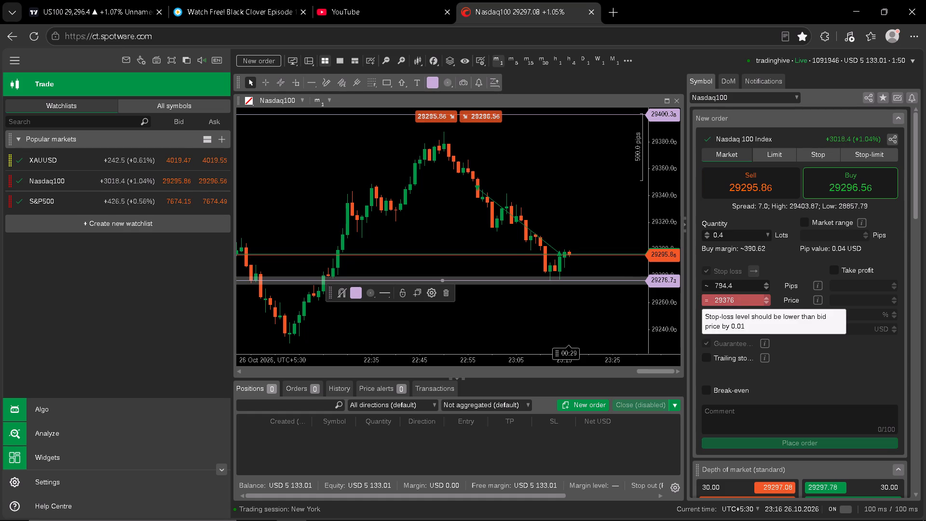
pyautogui.press('BackSpace')
pyautogui.press('BackSpace')
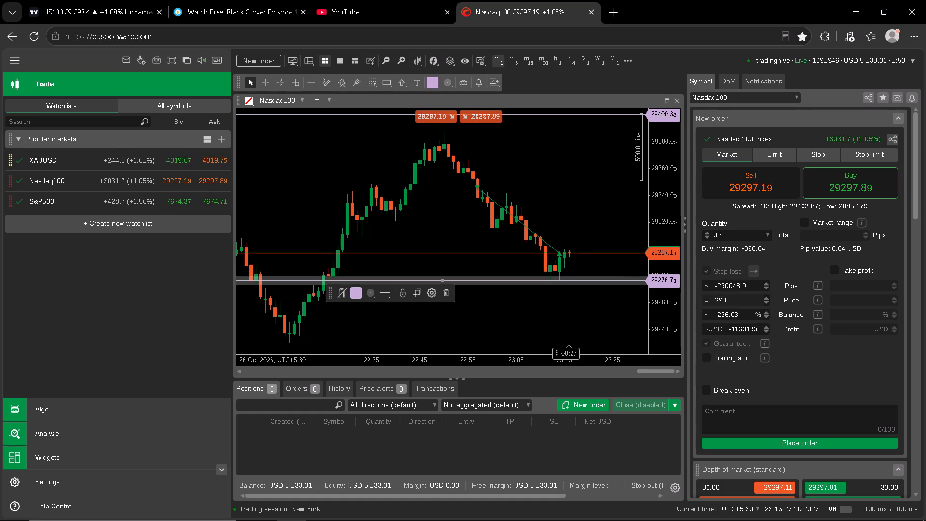
pyautogui.press('BackSpace')
pyautogui.press('2')
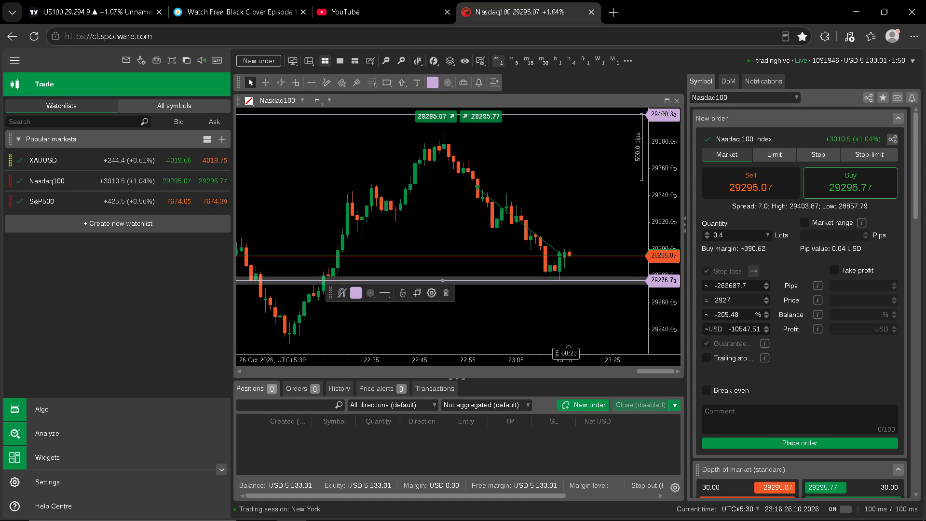
pyautogui.press('Right')
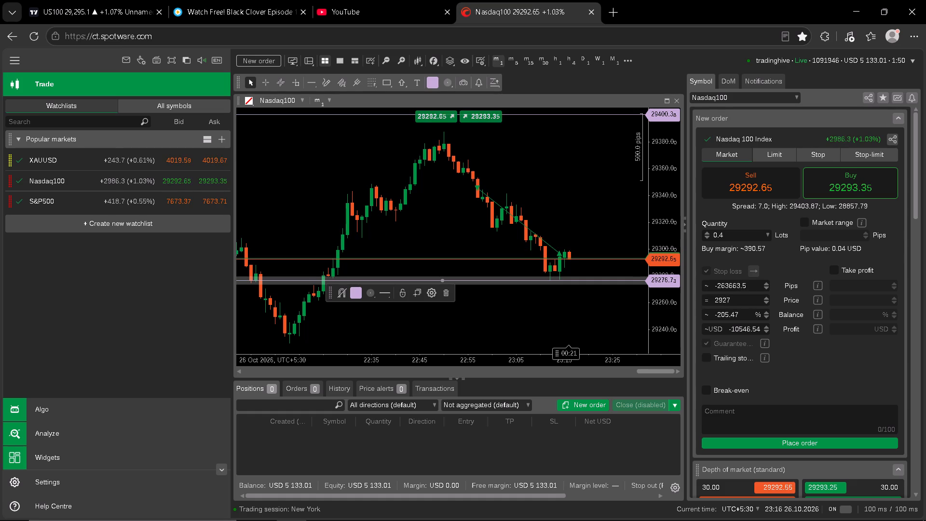
pyautogui.press('.')
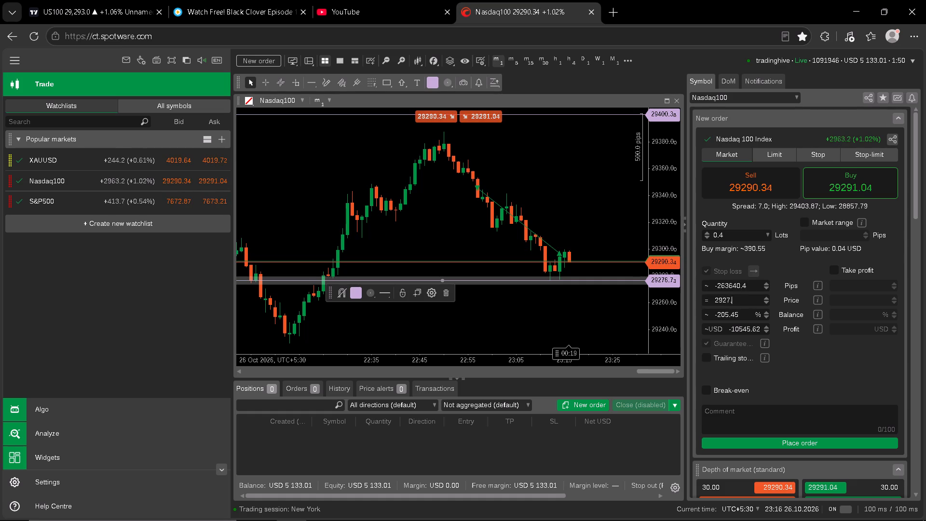
pyautogui.press('Home')
pyautogui.click(737, 300)
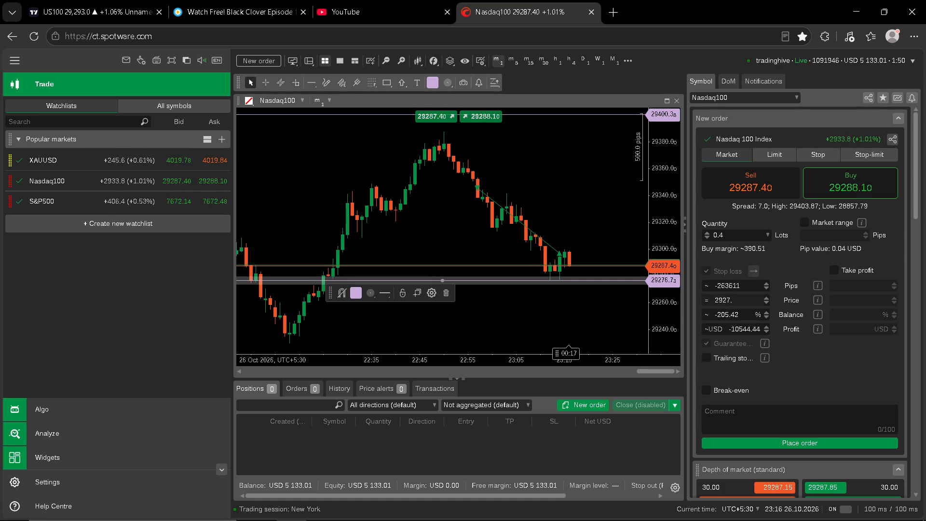
pyautogui.press('BackSpace')
pyautogui.press('BackSpace')
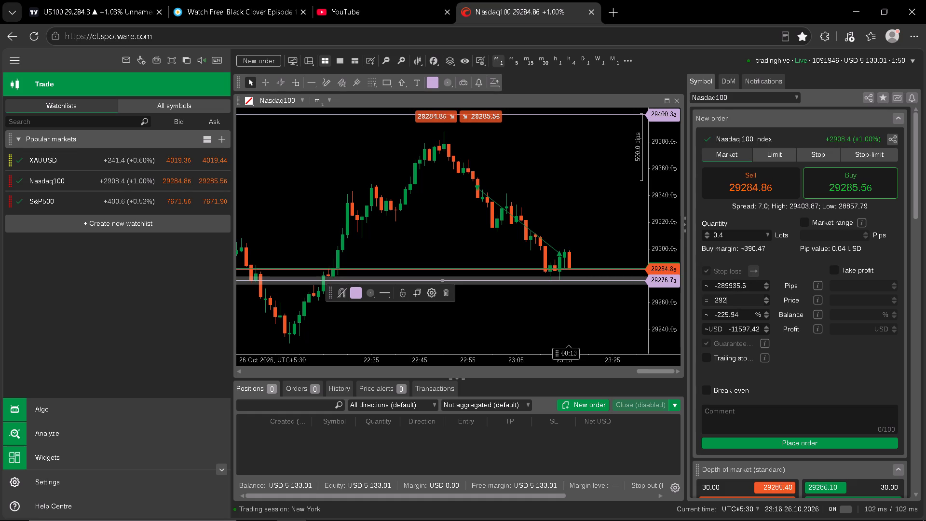
pyautogui.press('Home')
pyautogui.press('Right')
pyautogui.click(739, 302)
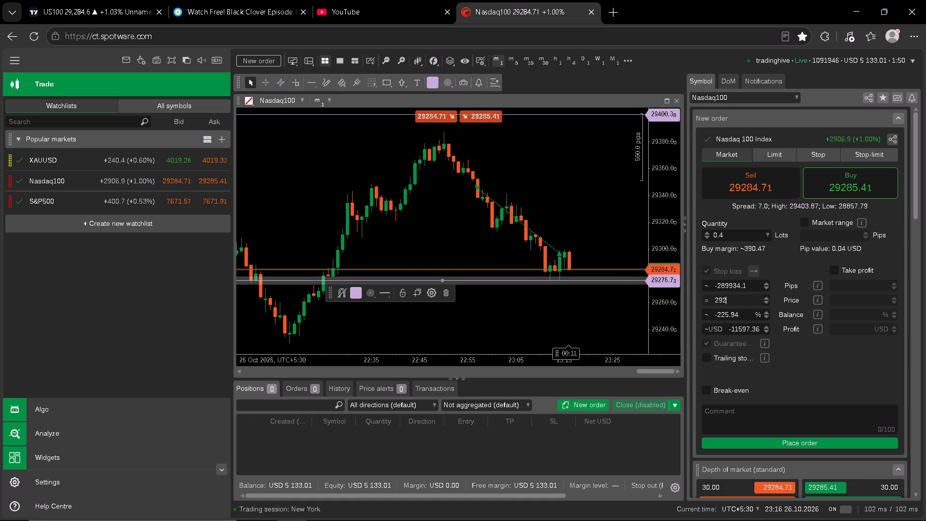
pyautogui.press('BackSpace')
pyautogui.press('BackSpace')
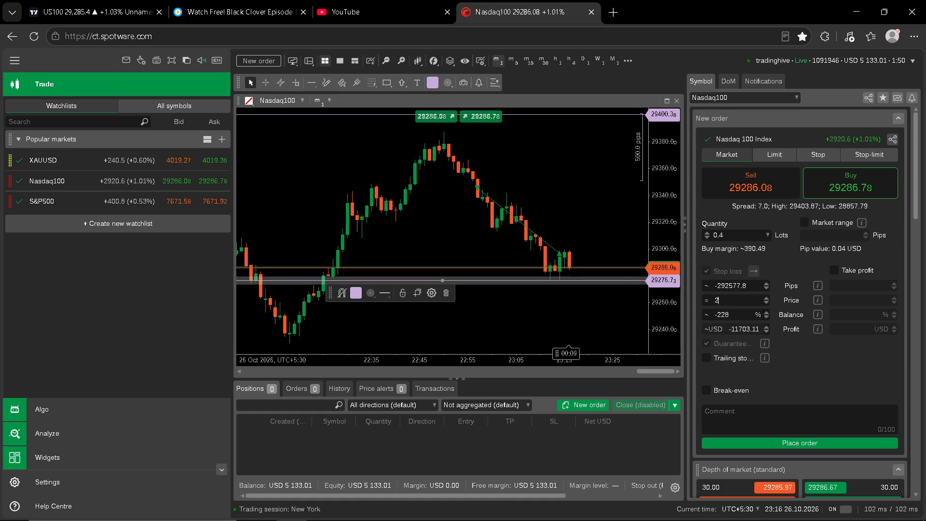
pyautogui.press('BackSpace')
pyautogui.press('BackSpace')
pyautogui.press('BackSpace')
pyautogui.press('Down')
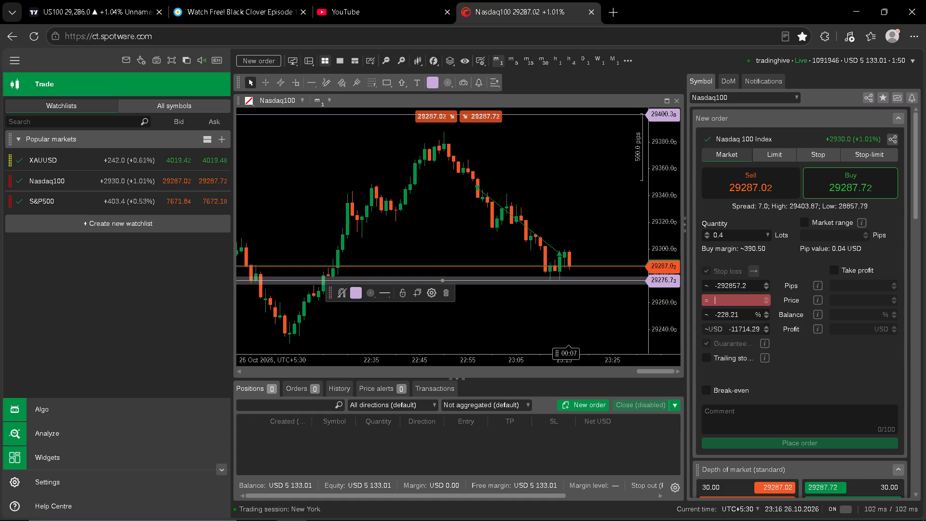
pyautogui.press('Down')
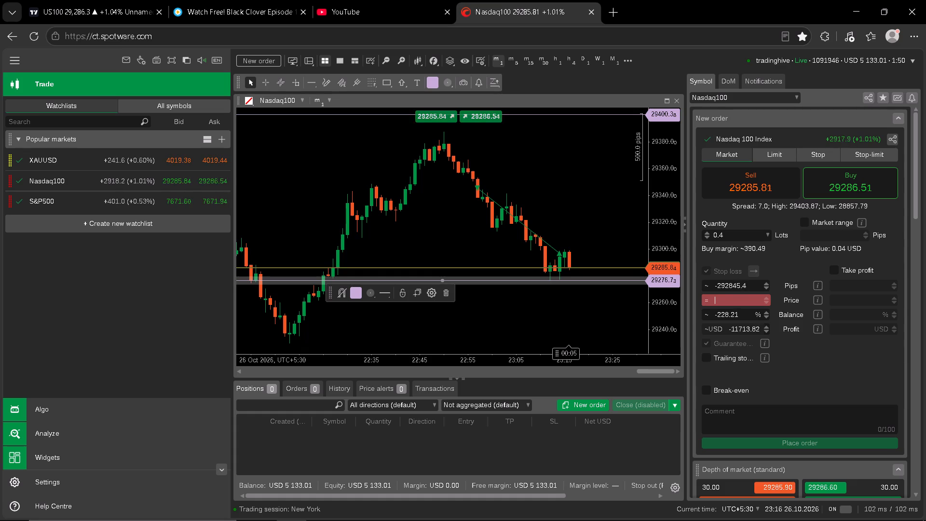
pyautogui.press('2')
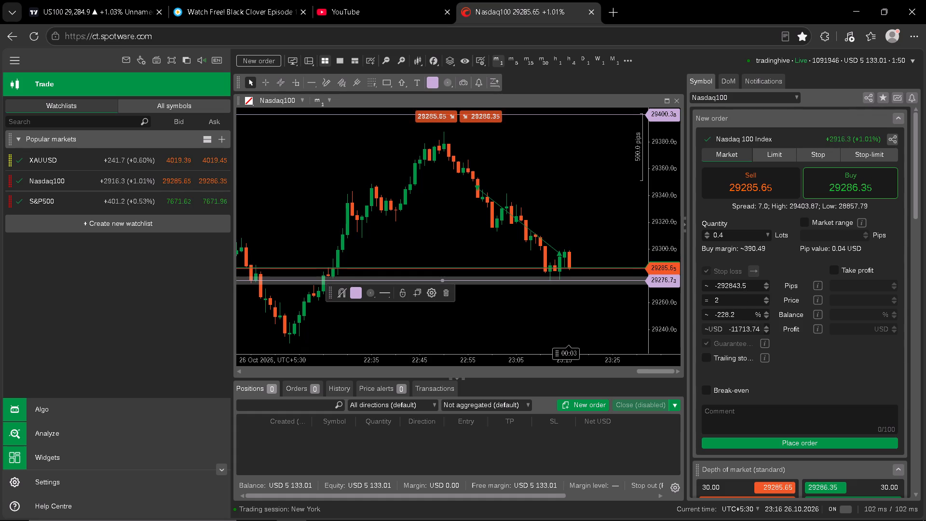
pyautogui.press('9')
pyautogui.press('2')
pyautogui.press('6')
pyautogui.write('.7')
pyautogui.click(617, 251)
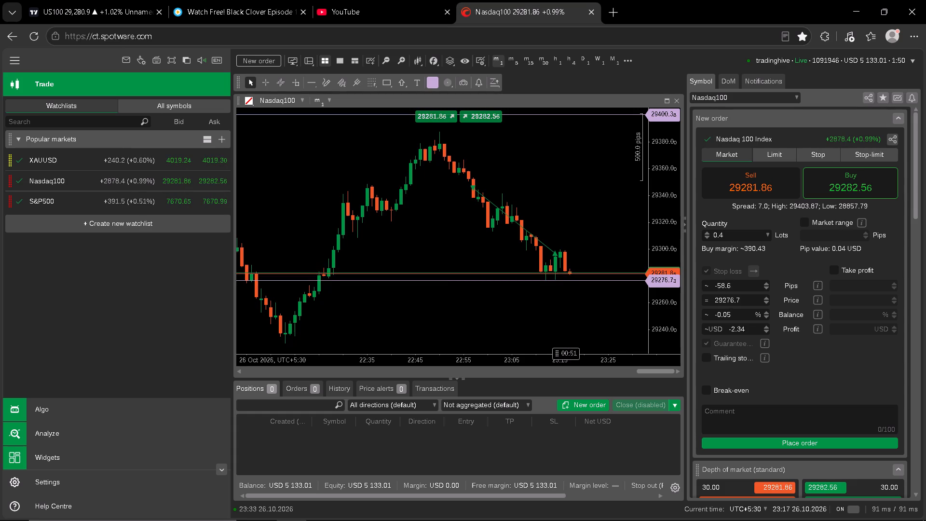
# Examine Nasdaq100 price action around the lower horizontal line on the 1-minute and 5-minute timeframes.
pyautogui.moveTo(587, 252); pyautogui.dragTo(587, 250)
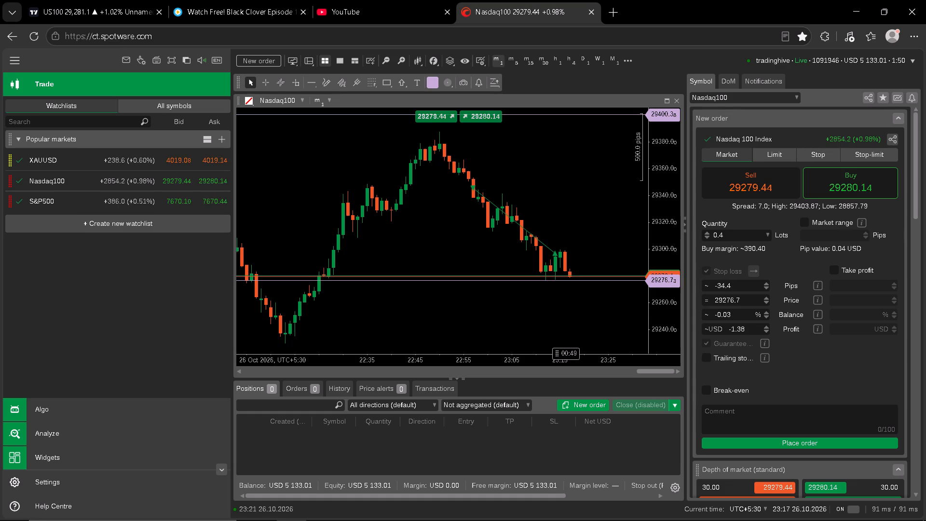
pyautogui.moveTo(587, 250); pyautogui.dragTo(596, 235)
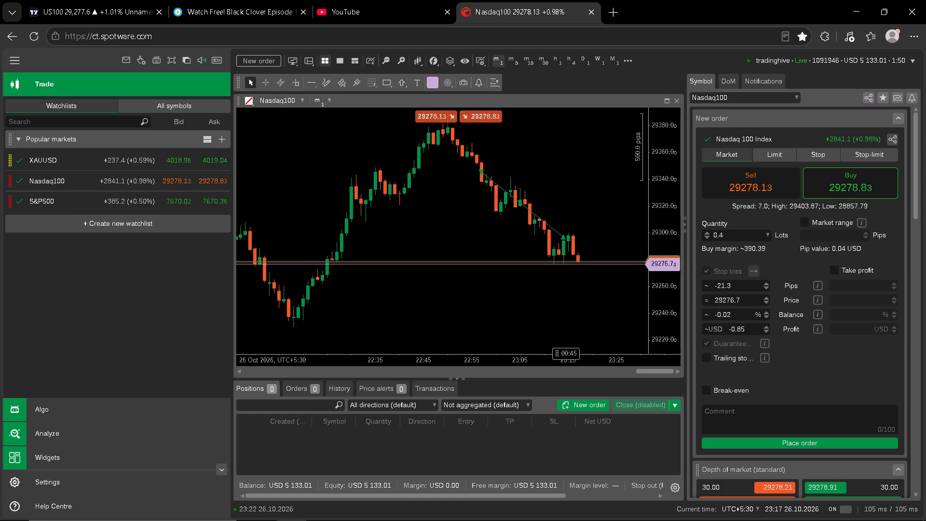
pyautogui.moveTo(609, 234); pyautogui.dragTo(607, 242)
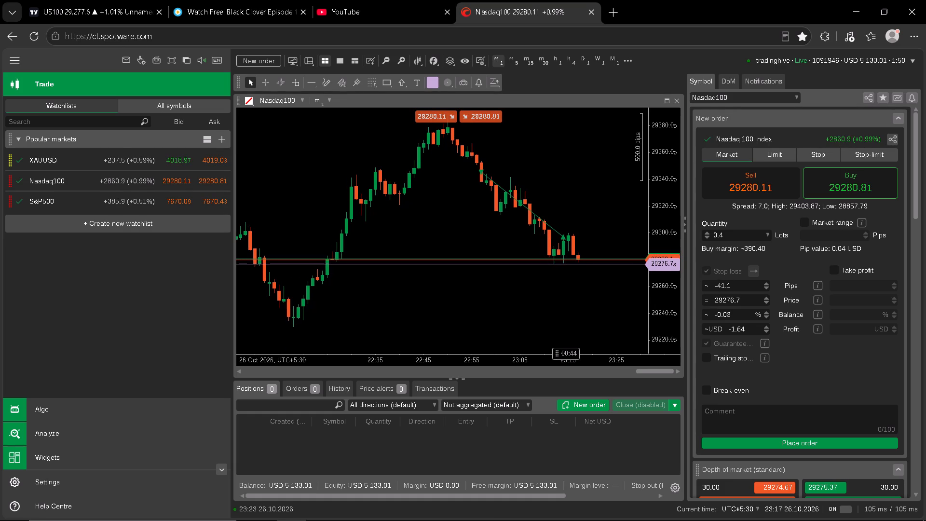
pyautogui.moveTo(607, 242); pyautogui.dragTo(605, 250)
pyautogui.click(512, 62)
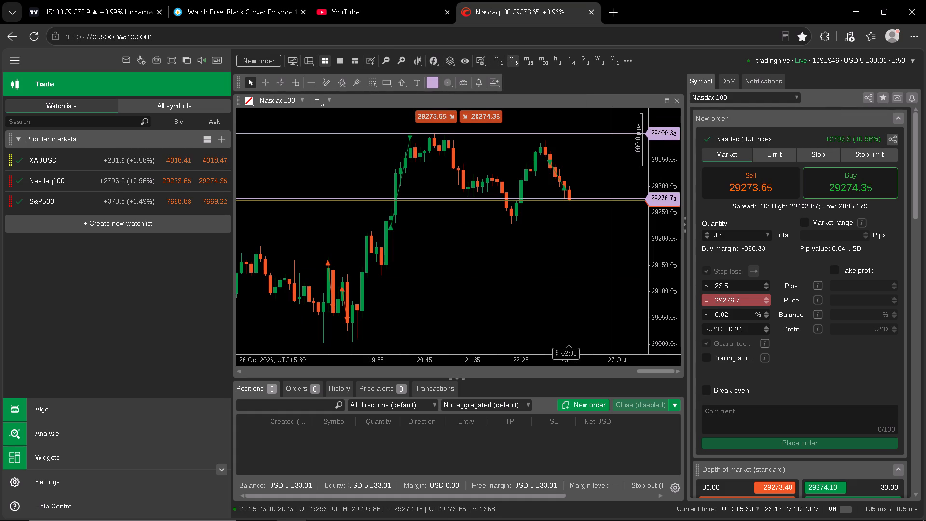
pyautogui.moveTo(562, 251); pyautogui.dragTo(549, 295)
pyautogui.moveTo(667, 282); pyautogui.dragTo(660, 202)
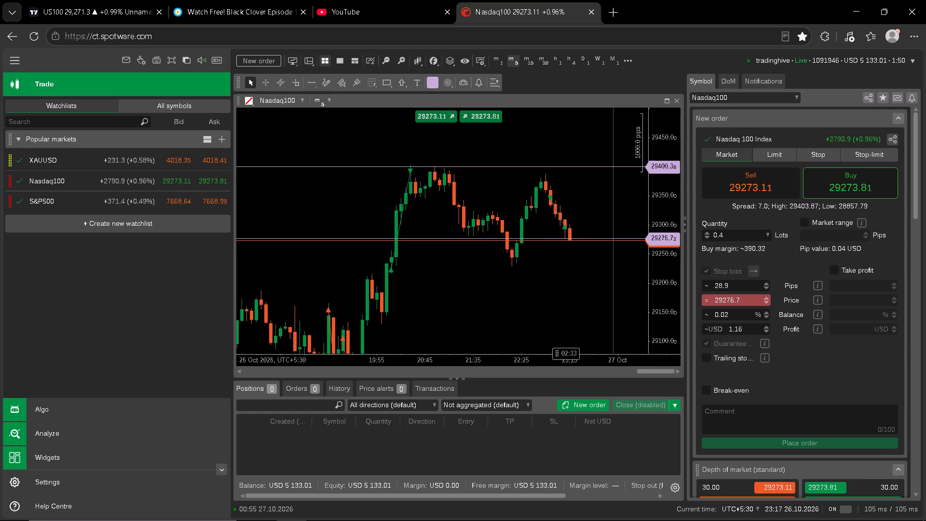
pyautogui.moveTo(660, 202); pyautogui.dragTo(651, 159)
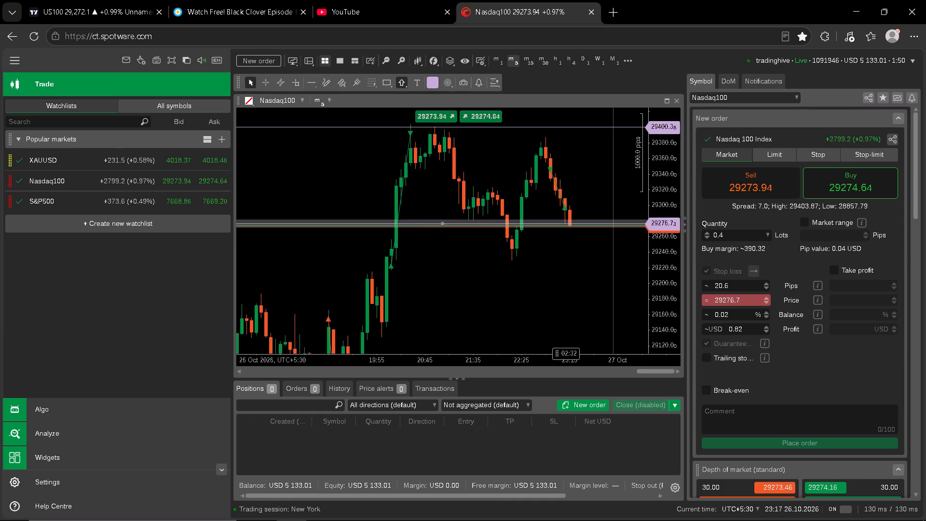
pyautogui.click(499, 58)
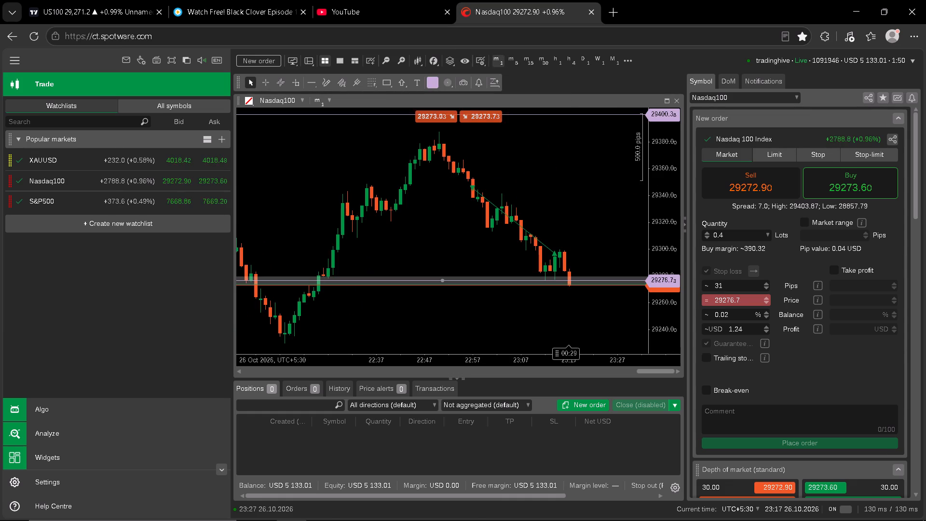
pyautogui.moveTo(667, 268); pyautogui.dragTo(659, 214)
pyautogui.moveTo(658, 228); pyautogui.dragTo(658, 222)
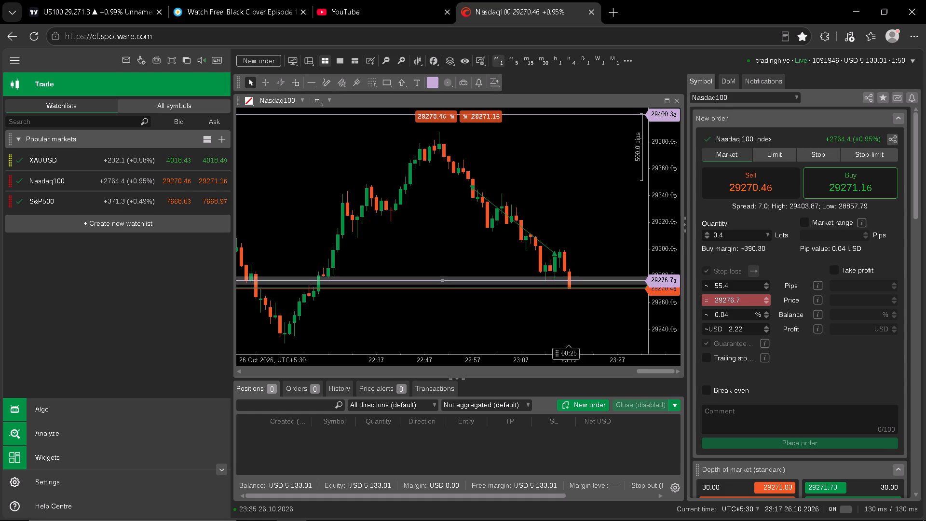
pyautogui.moveTo(658, 222); pyautogui.dragTo(660, 210)
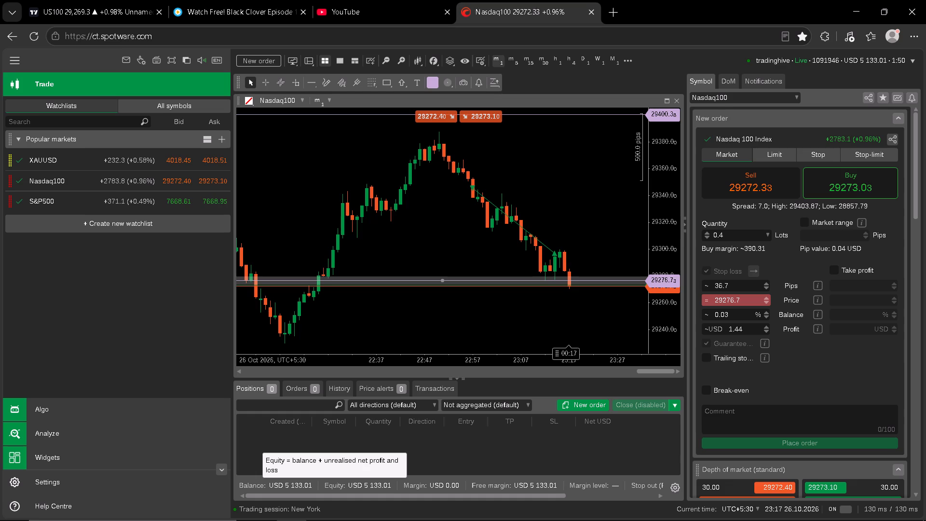
pyautogui.click(604, 226)
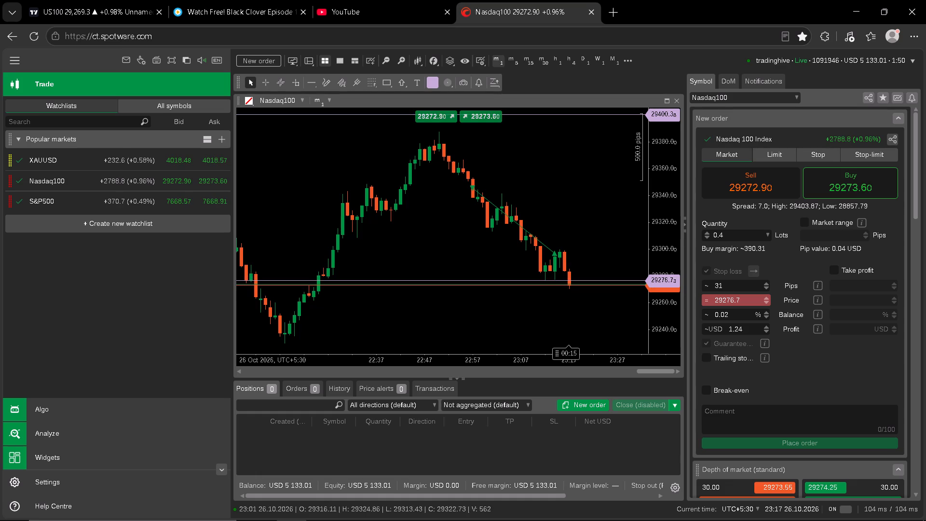
# Switch the Nasdaq100 chart to the 5-minute timeframe and move the lower horizontal line to about 29261.8.
pyautogui.click(514, 60)
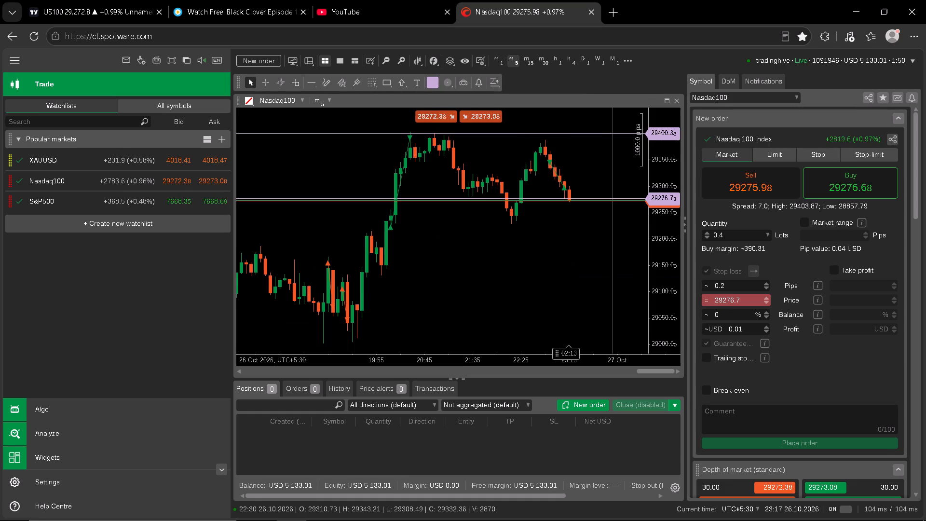
pyautogui.moveTo(547, 197); pyautogui.dragTo(547, 212)
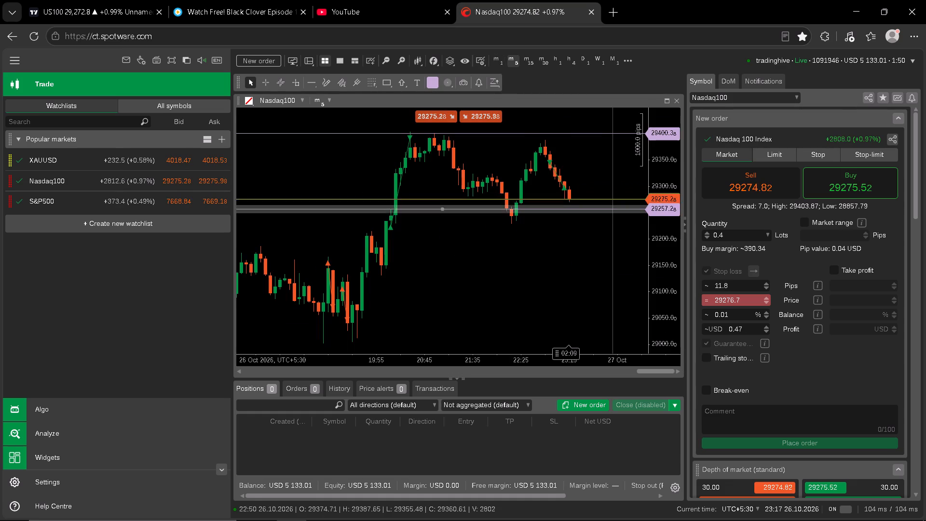
pyautogui.moveTo(547, 212); pyautogui.dragTo(547, 205)
pyautogui.click(548, 233)
pyautogui.moveTo(548, 233); pyautogui.dragTo(541, 283)
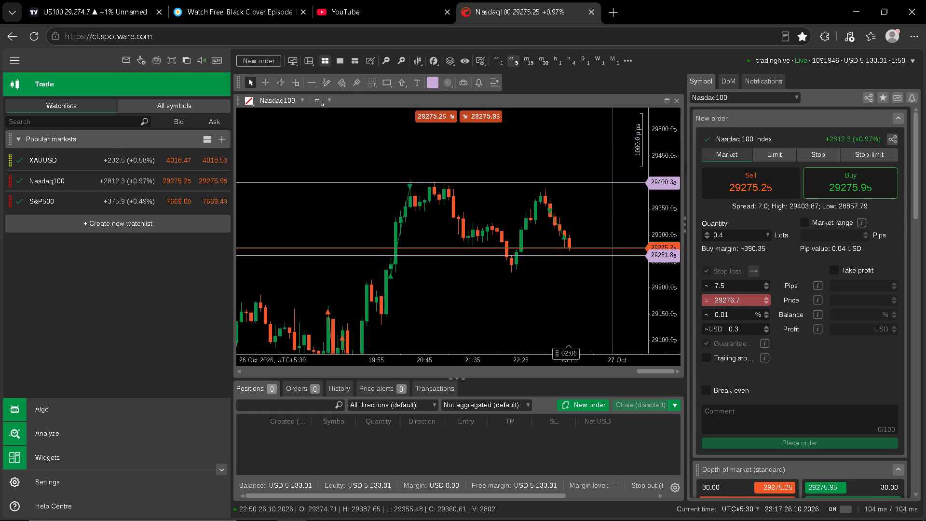
pyautogui.moveTo(665, 299); pyautogui.dragTo(655, 168)
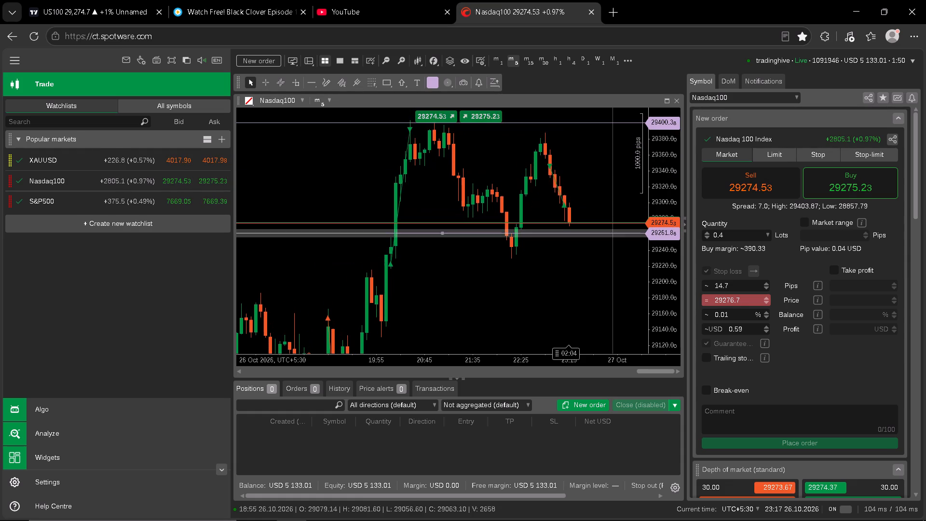
# Return the Nasdaq100 chart to the 1-minute timeframe and examine the latest candles relative to the lower horizontal line.
pyautogui.click(498, 59)
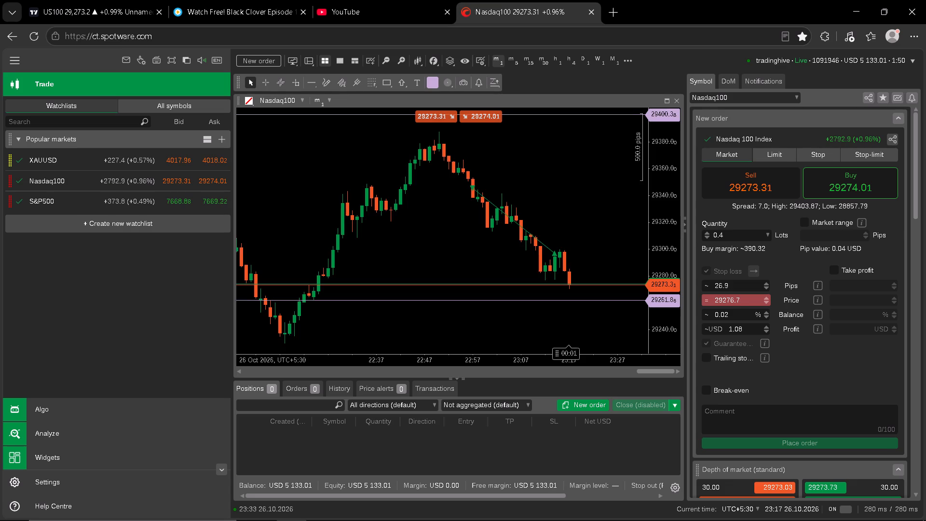
pyautogui.moveTo(662, 260); pyautogui.dragTo(661, 220)
pyautogui.moveTo(610, 227); pyautogui.dragTo(609, 214)
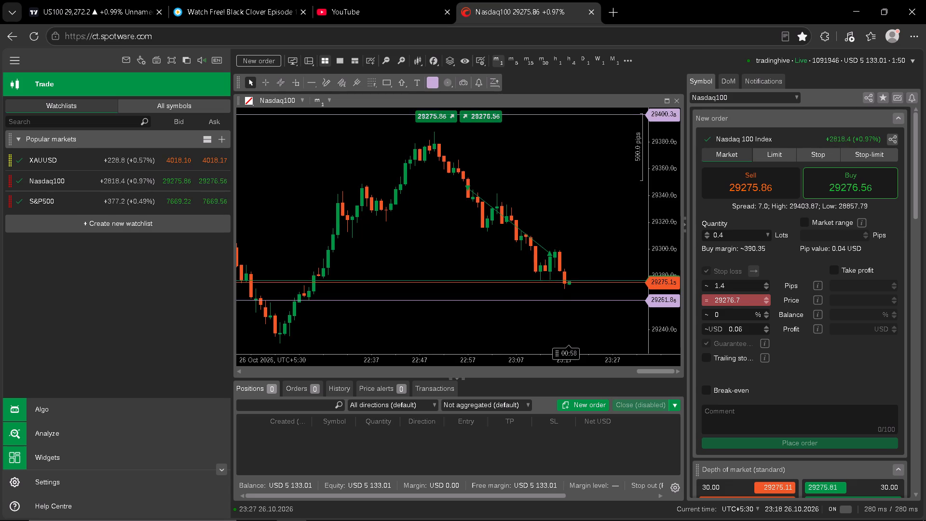
pyautogui.moveTo(609, 214); pyautogui.dragTo(598, 179)
pyautogui.moveTo(657, 288); pyautogui.dragTo(659, 266)
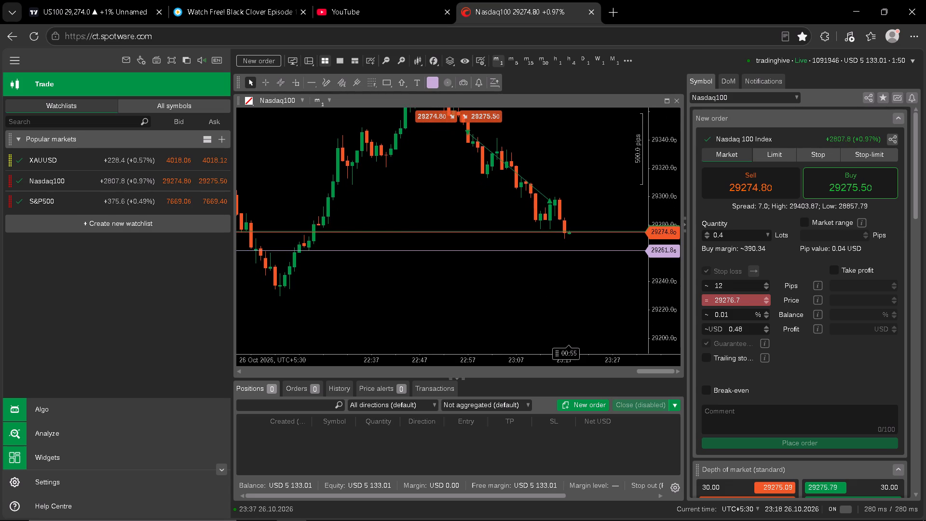
pyautogui.moveTo(659, 266); pyautogui.dragTo(652, 207)
pyautogui.moveTo(586, 179); pyautogui.dragTo(574, 256)
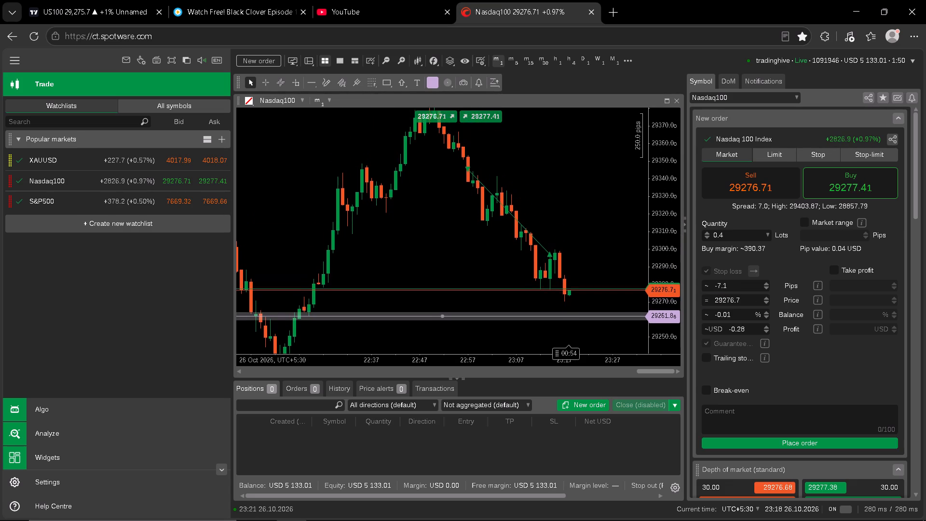
pyautogui.click(574, 256)
pyautogui.moveTo(659, 196); pyautogui.dragTo(662, 233)
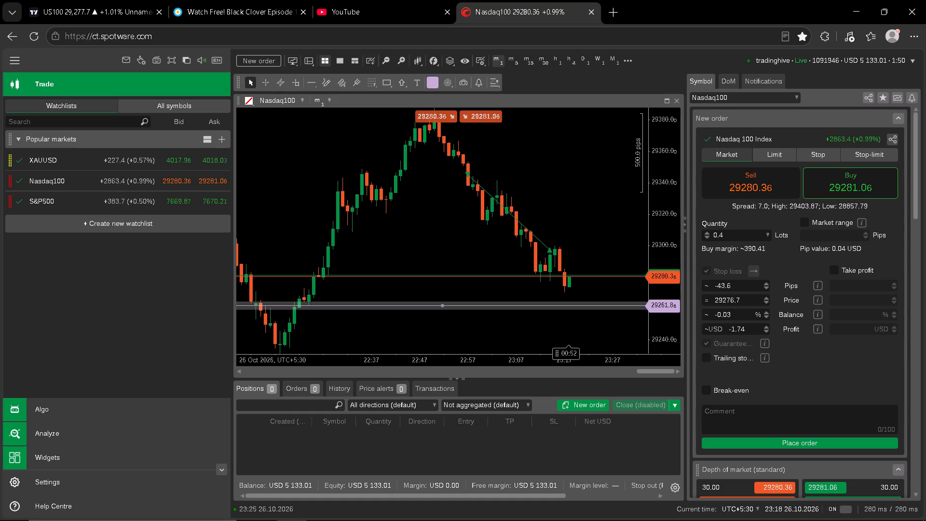
pyautogui.click(595, 239)
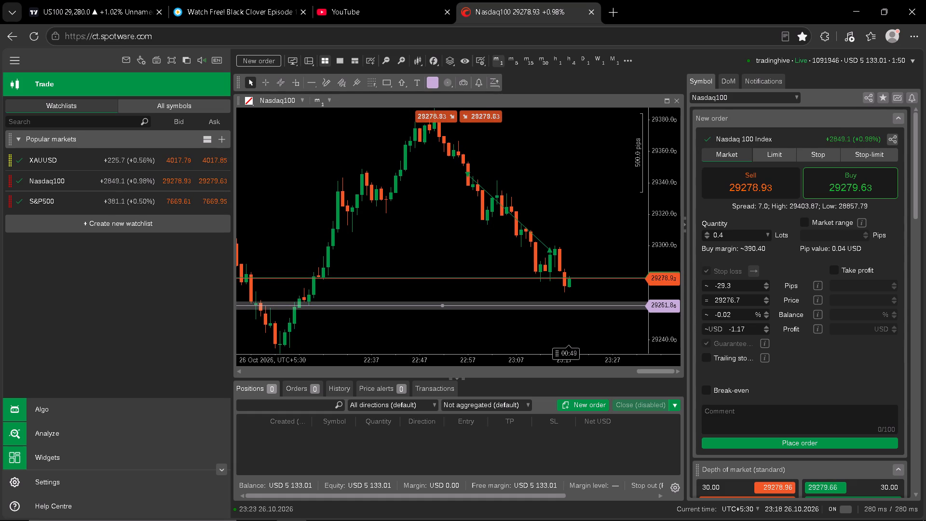
pyautogui.click(526, 315)
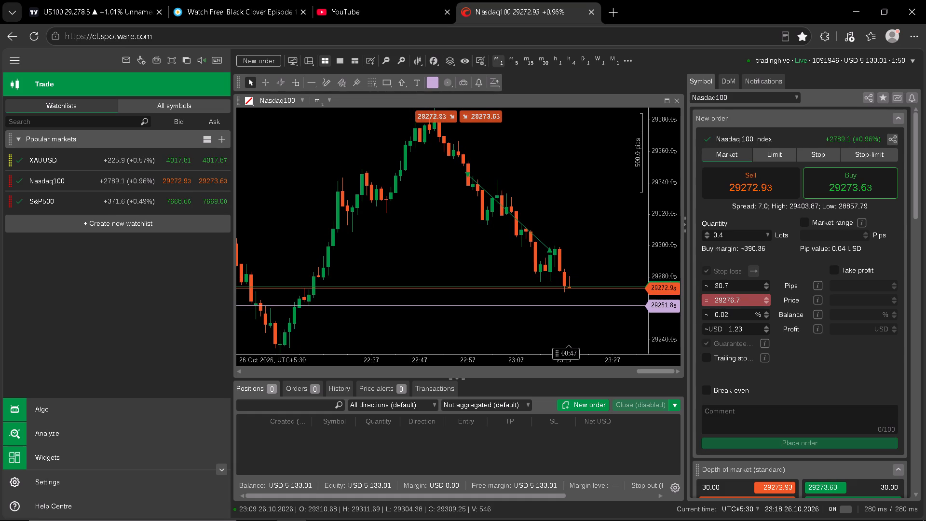
pyautogui.moveTo(526, 315); pyautogui.dragTo(540, 316)
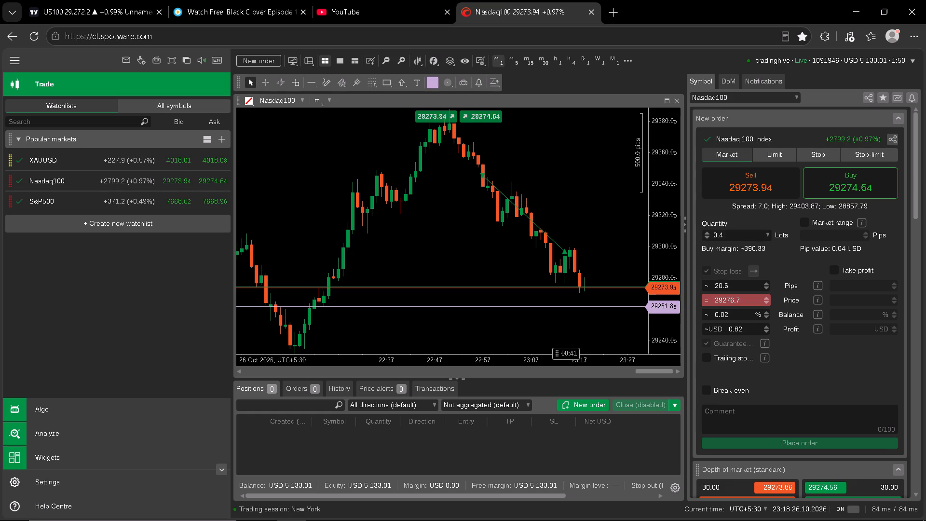
# Examine the current week's closed trades in the account history.
pyautogui.click(612, 209)
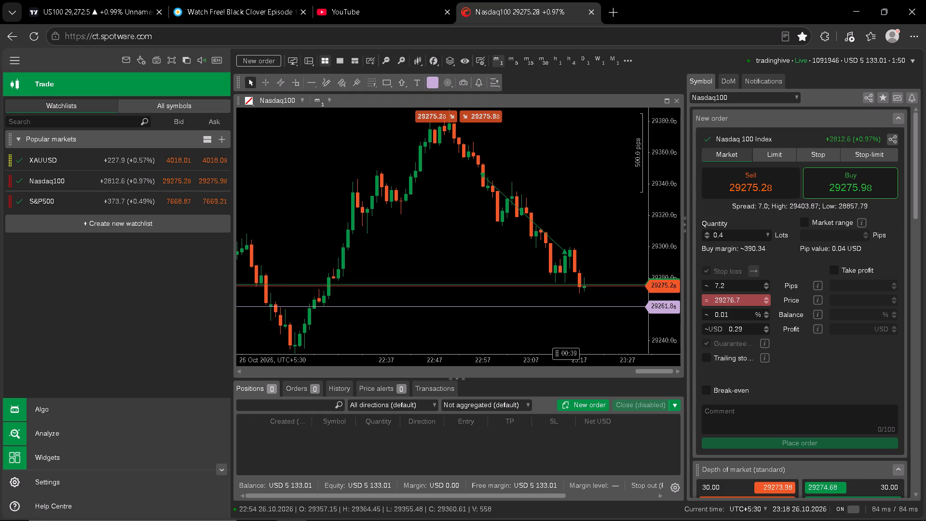
pyautogui.click(340, 385)
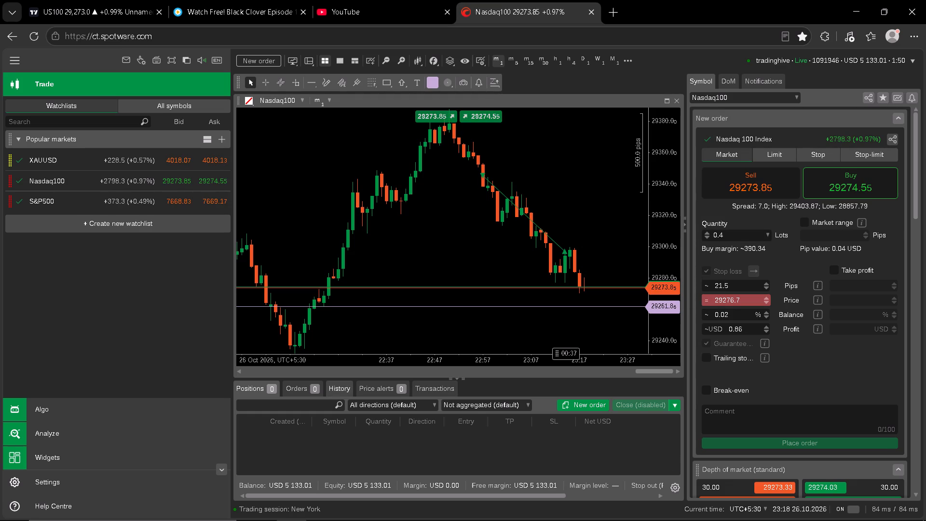
pyautogui.scroll(-1, 482, 443)
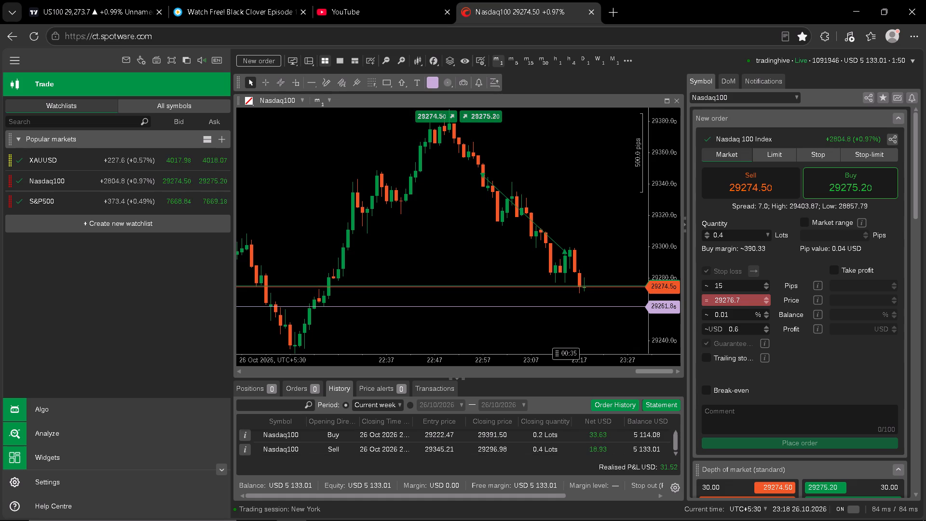
pyautogui.scroll(-1, 482, 443)
pyautogui.scroll(-2, 532, 445)
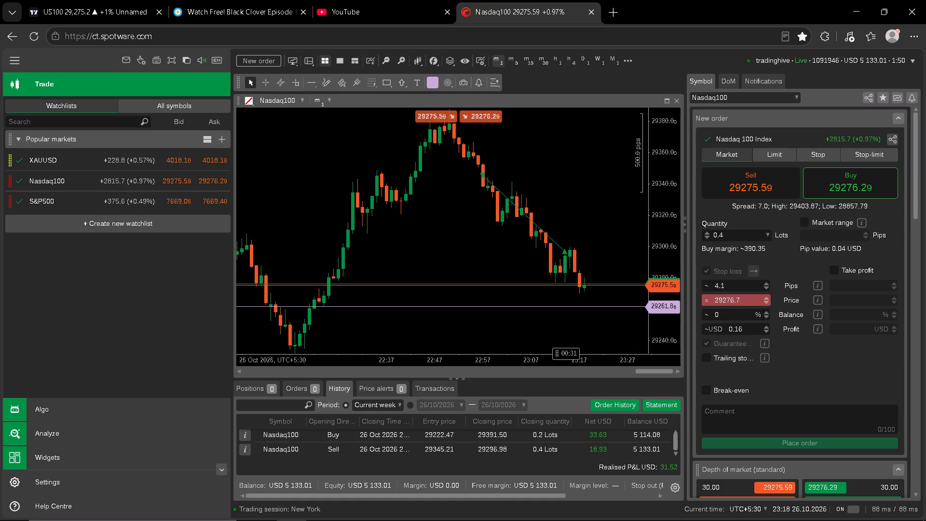
pyautogui.moveTo(520, 380); pyautogui.dragTo(518, 341)
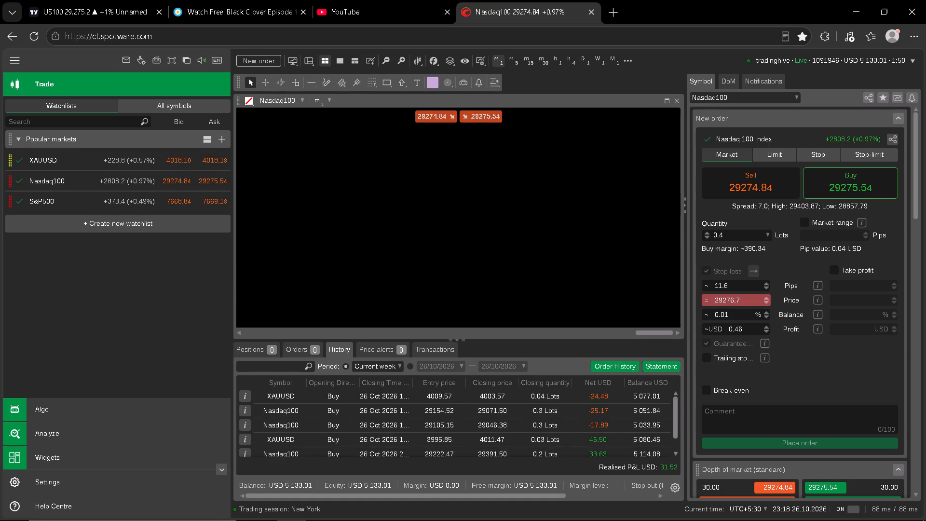
pyautogui.scroll(1, 545, 431)
pyautogui.scroll(-4, 546, 431)
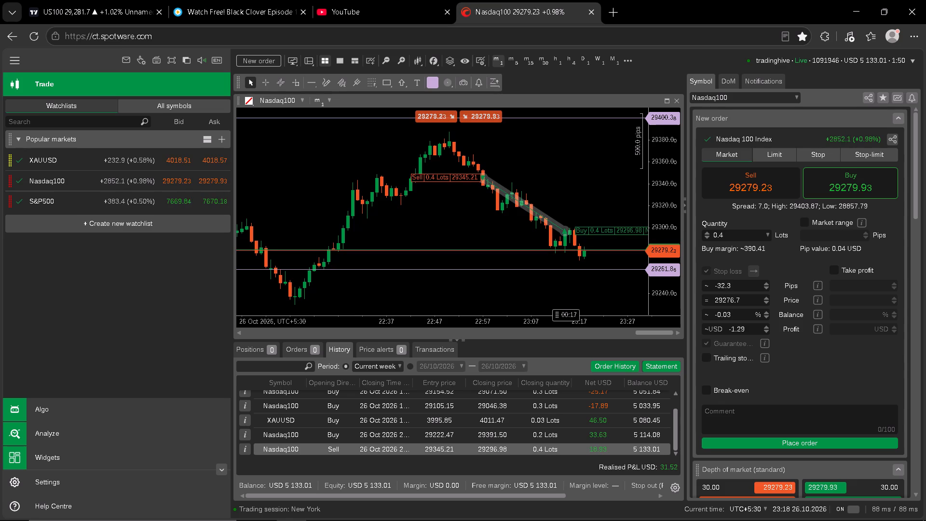
pyautogui.scroll(2, 606, 439)
pyautogui.scroll(-2, 606, 439)
pyautogui.scroll(1, 606, 440)
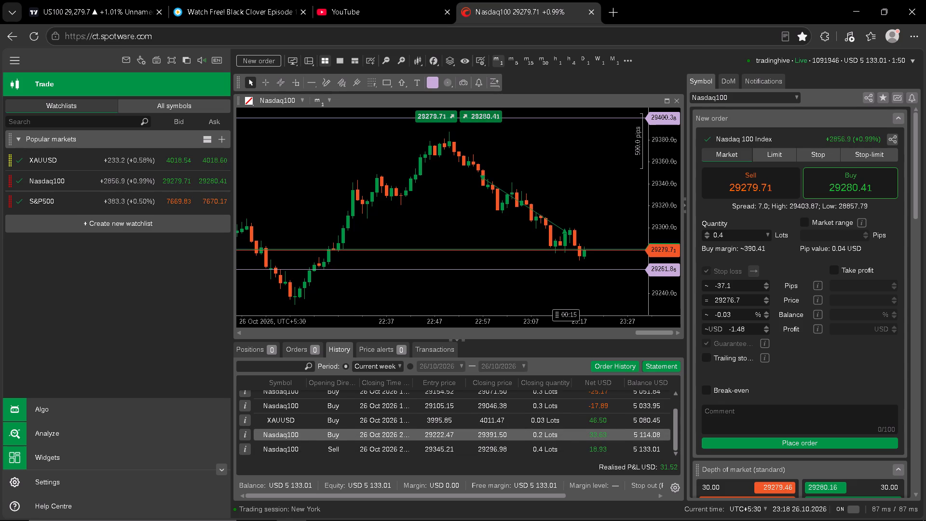
pyautogui.scroll(1, 606, 440)
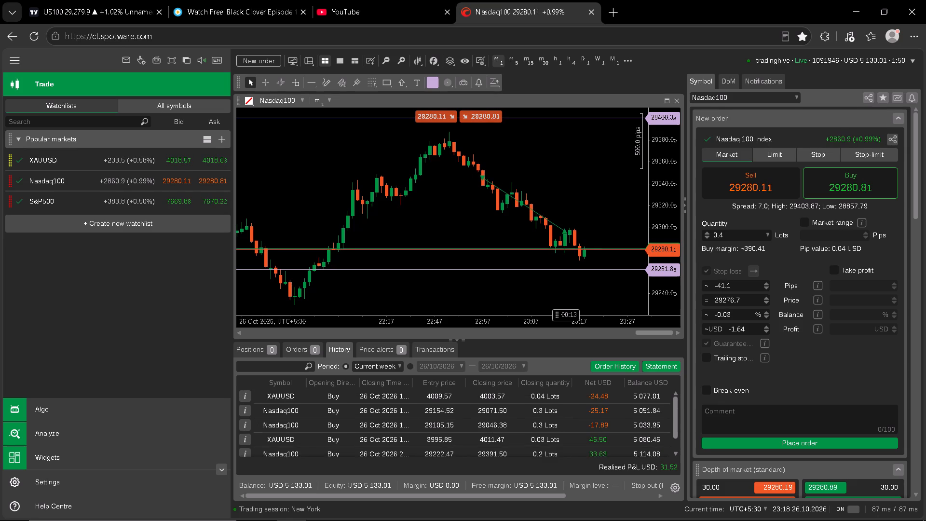
pyautogui.moveTo(541, 340); pyautogui.dragTo(543, 421)
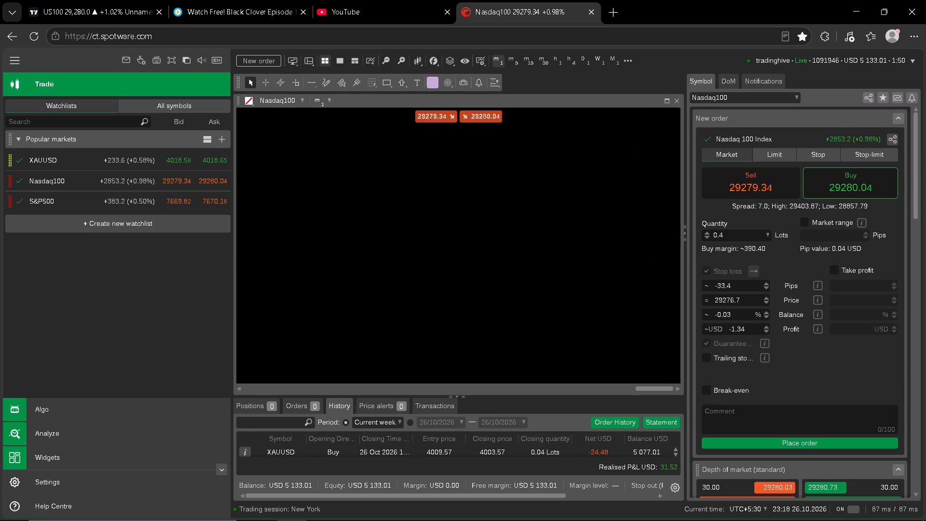
# Move the lower horizontal line on the 1-minute Nasdaq100 chart up to about 29300.
pyautogui.moveTo(632, 334); pyautogui.dragTo(630, 329)
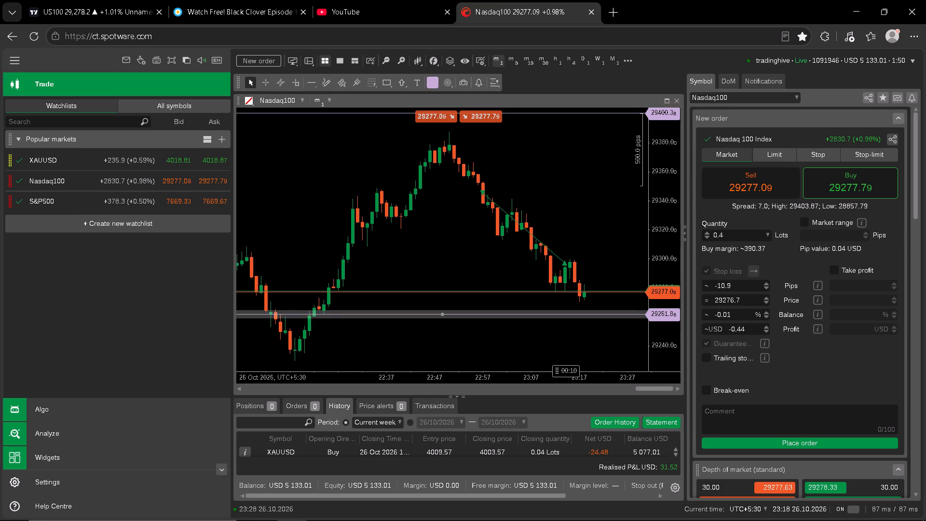
pyautogui.moveTo(630, 329); pyautogui.dragTo(632, 301)
pyautogui.moveTo(665, 324); pyautogui.dragTo(658, 282)
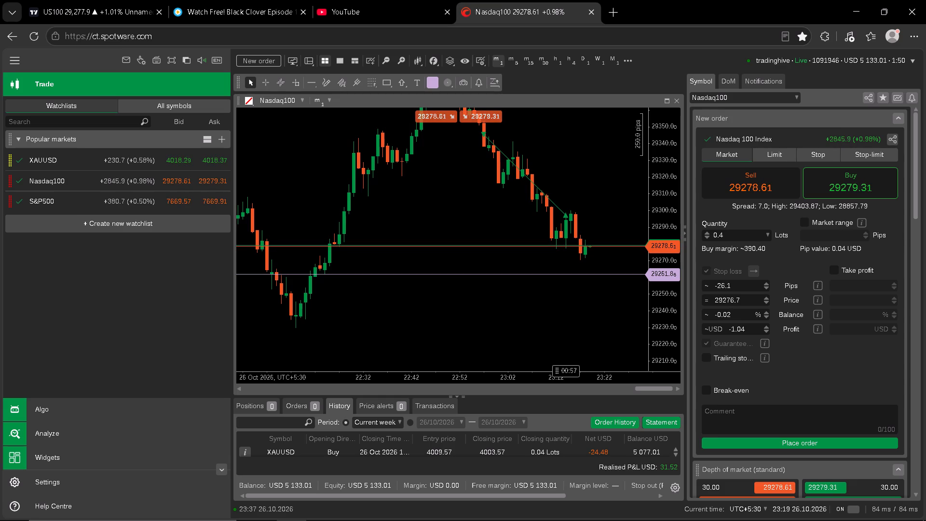
pyautogui.moveTo(555, 275); pyautogui.dragTo(555, 269)
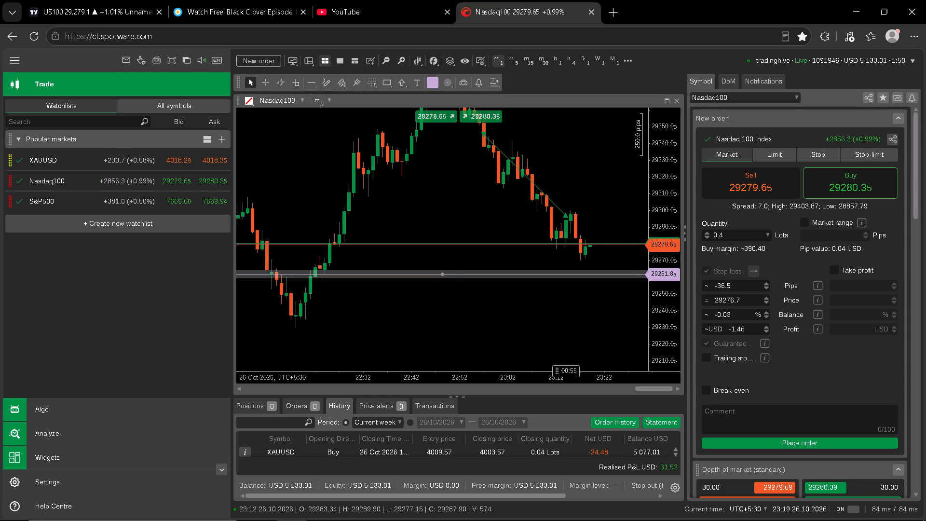
pyautogui.moveTo(555, 269); pyautogui.dragTo(558, 211)
# Set the stop-loss price of the 0.4-lot Nasdaq100 market order to 29300.
pyautogui.click(744, 300)
pyautogui.press('BackSpace')
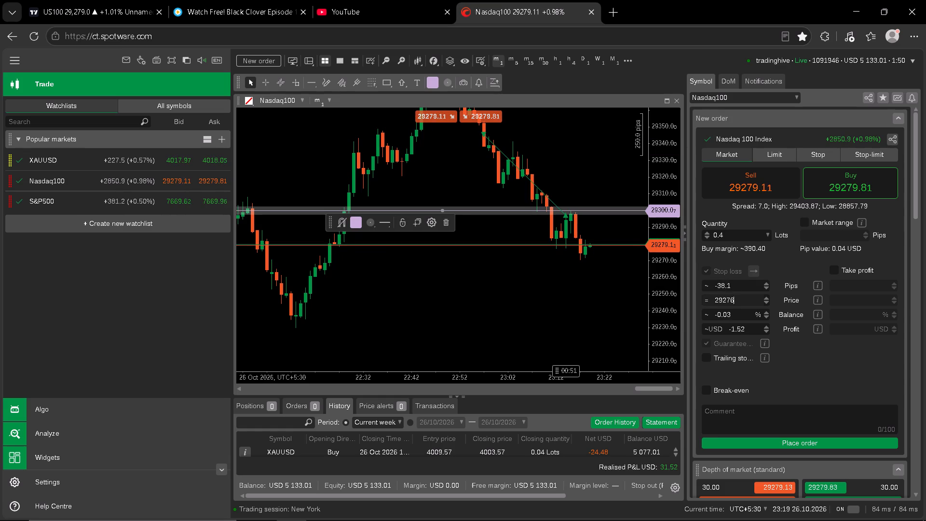
pyautogui.press('BackSpace')
pyautogui.press('BackSpace')
pyautogui.press('BackSpace')
pyautogui.press('9')
pyautogui.press('BackSpace')
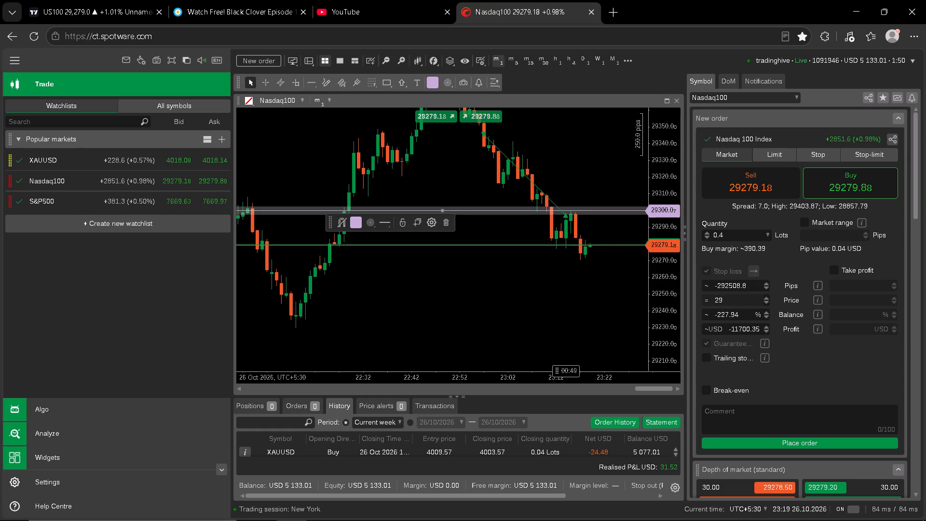
pyautogui.press('3')
pyautogui.press('0')
pyautogui.press('0')
pyautogui.click(818, 373)
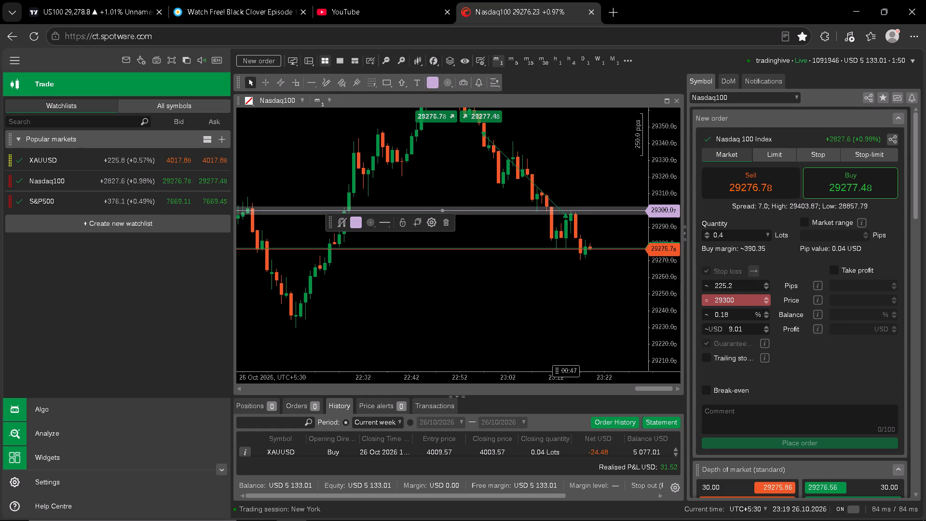
# Switch the 0.4-lot Nasdaq100 market order to Sell and place it.
pyautogui.click(771, 176)
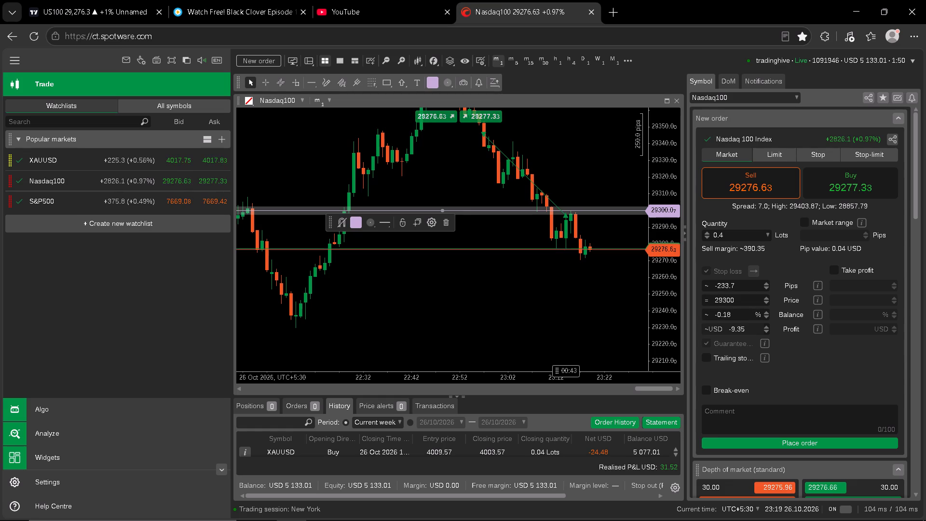
pyautogui.click(786, 445)
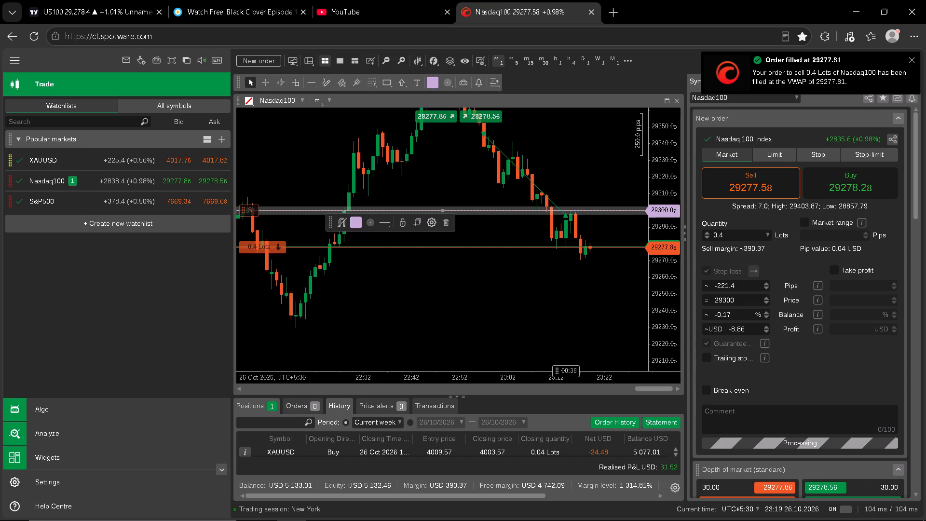
pyautogui.click(514, 329)
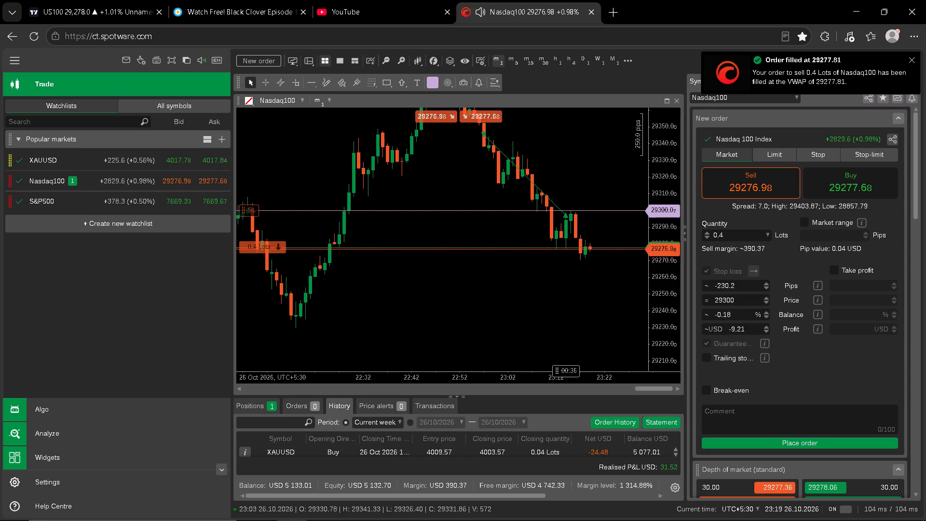
# Add a take profit to the open Nasdaq100 sell position on the chart, at about 29233.5.
pyautogui.moveTo(248, 261); pyautogui.dragTo(252, 275)
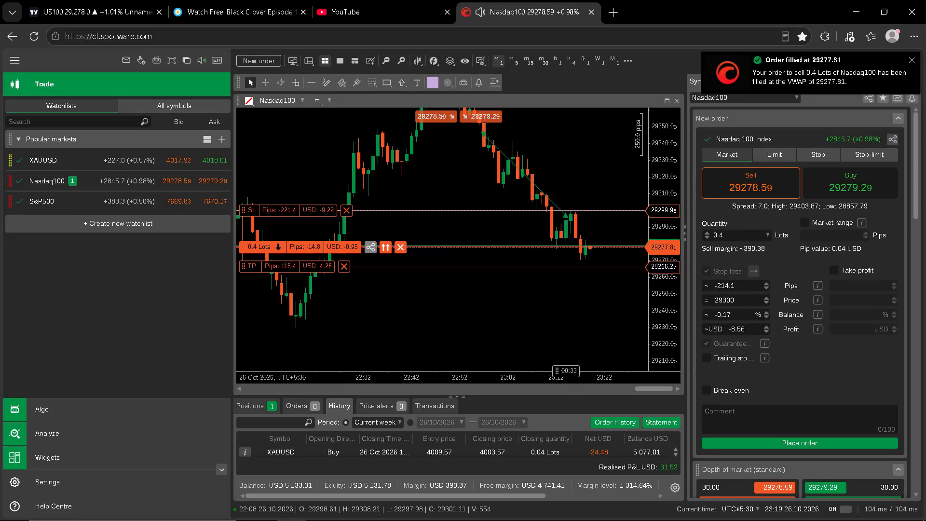
pyautogui.moveTo(252, 275); pyautogui.dragTo(249, 300)
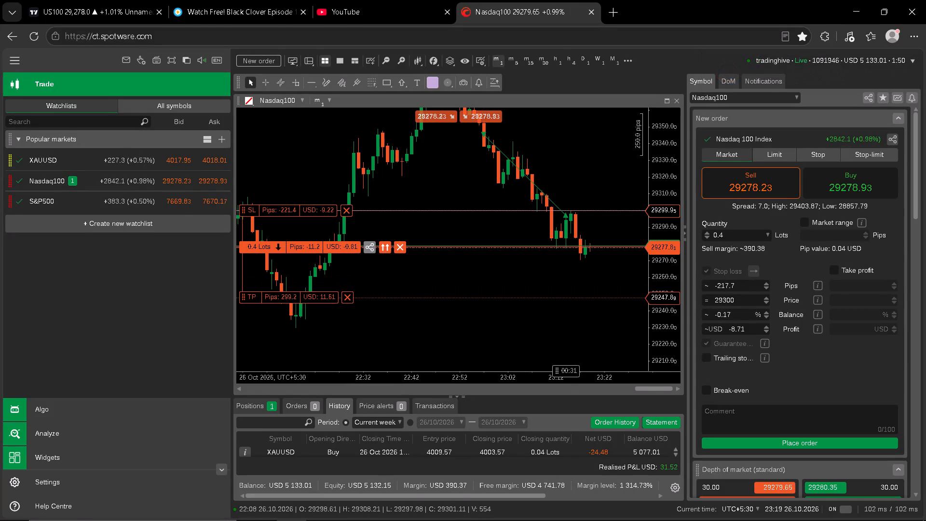
pyautogui.moveTo(249, 300); pyautogui.dragTo(251, 329)
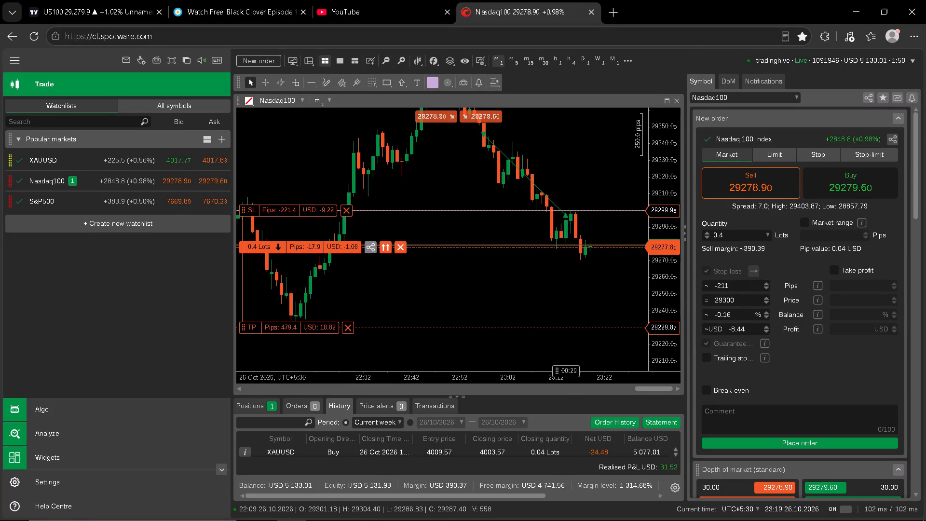
pyautogui.moveTo(251, 329); pyautogui.dragTo(252, 330)
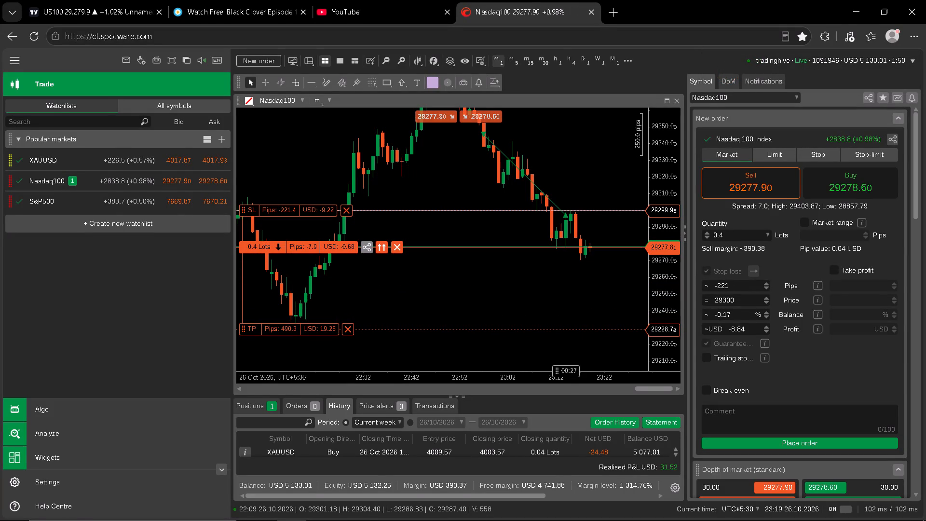
pyautogui.moveTo(252, 330); pyautogui.dragTo(251, 327)
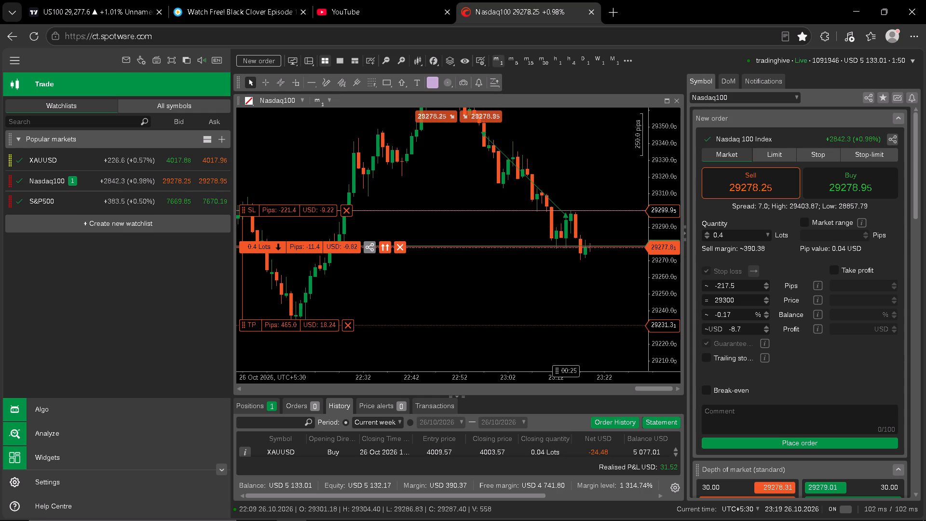
pyautogui.moveTo(251, 327); pyautogui.dragTo(250, 323)
pyautogui.click(421, 349)
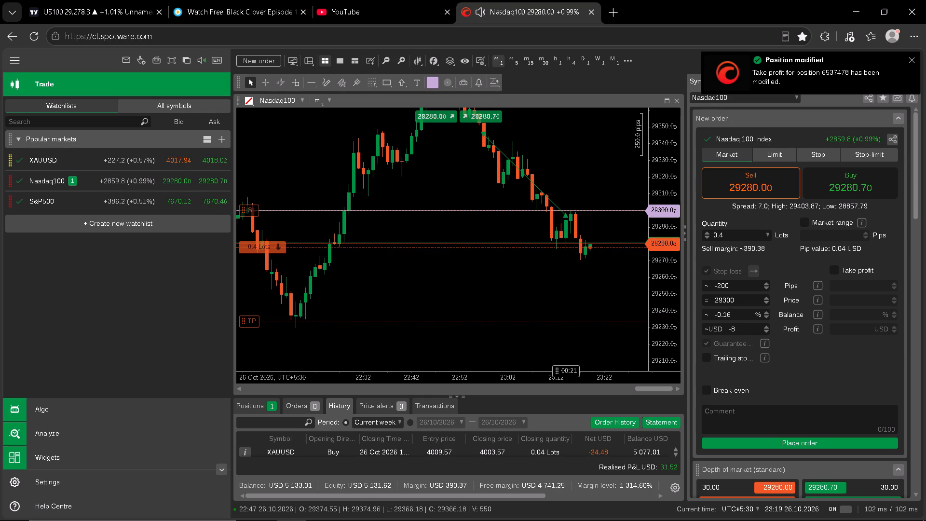
# List the open positions and move the upper horizontal line down to about 29261.8 on the 5-minute Nasdaq100 chart.
pyautogui.moveTo(669, 295); pyautogui.dragTo(669, 253)
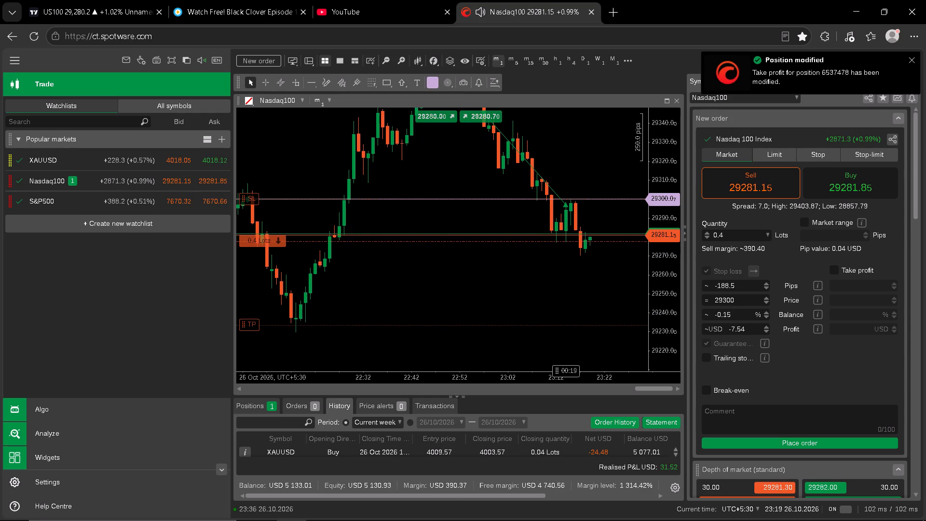
pyautogui.moveTo(604, 291); pyautogui.dragTo(590, 276)
pyautogui.moveTo(662, 277); pyautogui.dragTo(668, 261)
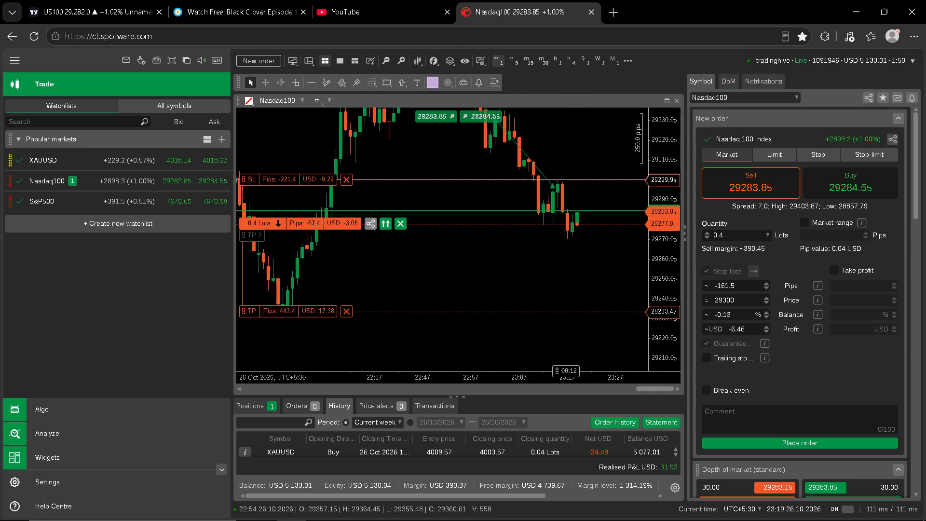
pyautogui.click(516, 59)
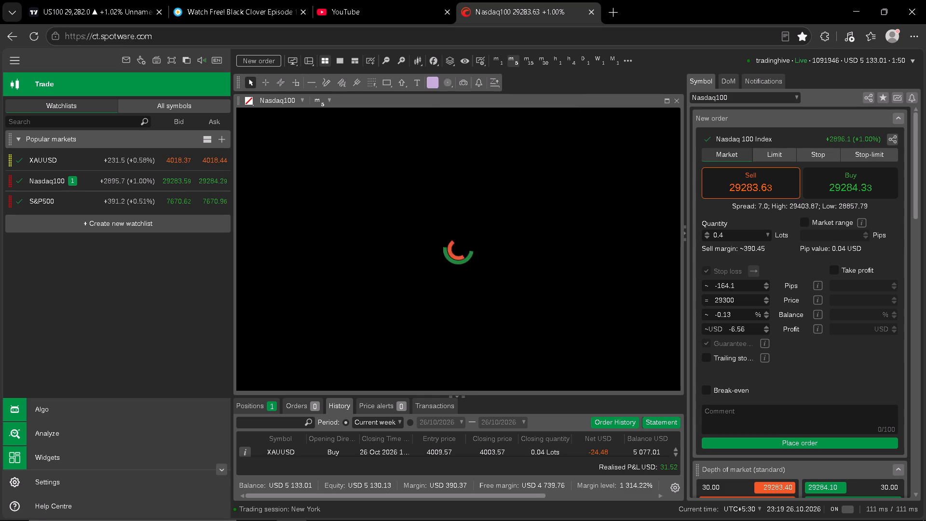
pyautogui.click(250, 409)
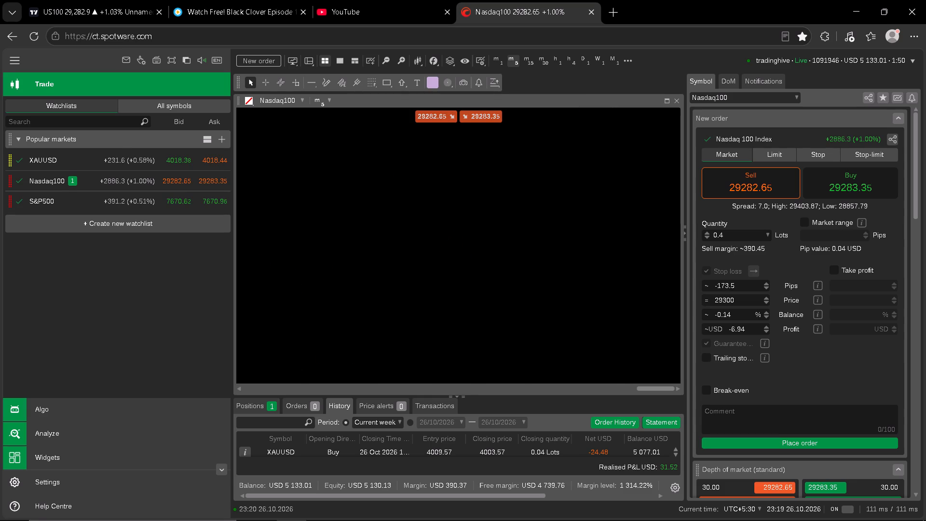
pyautogui.click(251, 409)
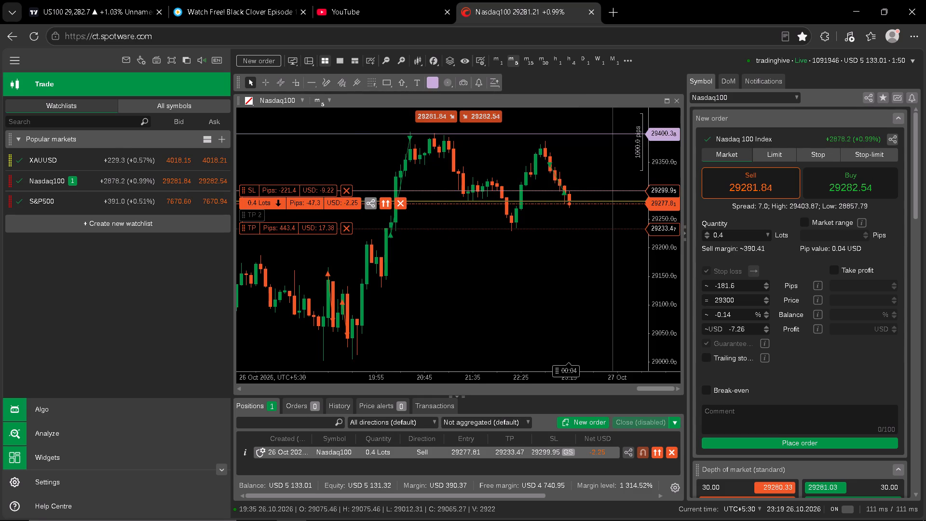
pyautogui.moveTo(576, 134); pyautogui.dragTo(579, 216)
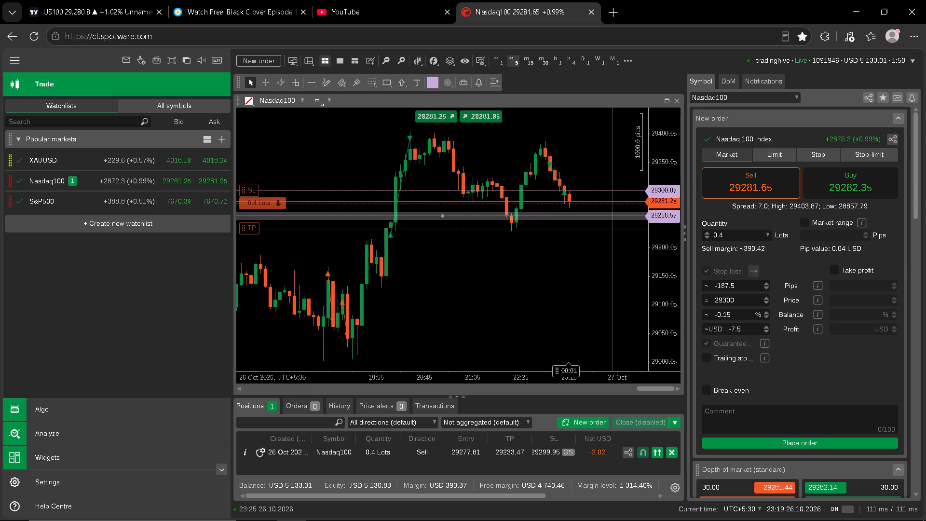
pyautogui.moveTo(579, 216); pyautogui.dragTo(580, 212)
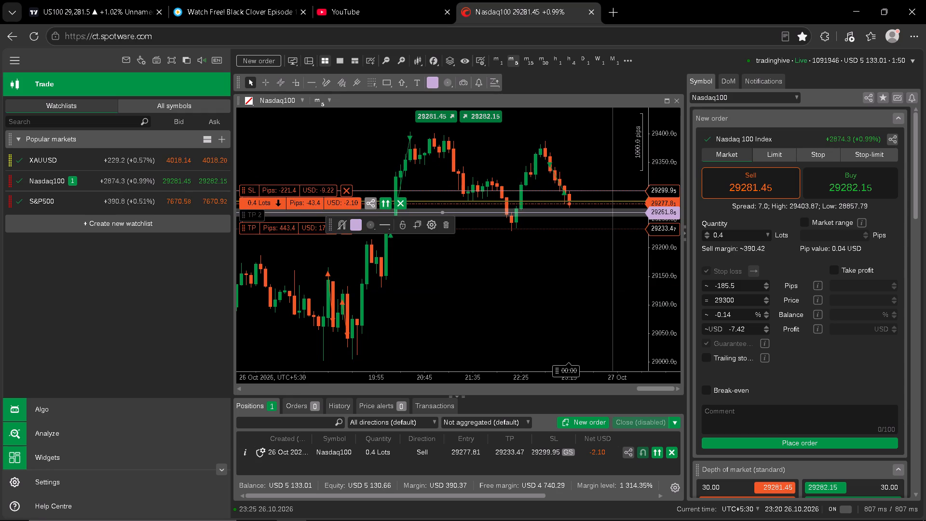
pyautogui.click(580, 293)
# Return the Nasdaq100 chart to the 1-minute timeframe and examine the latest candles between the sell position's stop loss and take profit.
pyautogui.click(498, 61)
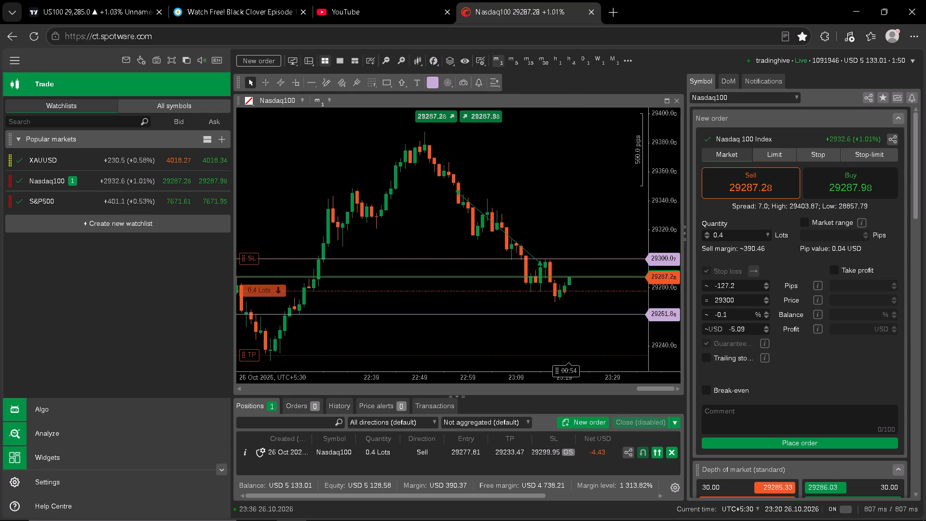
pyautogui.moveTo(661, 301); pyautogui.dragTo(663, 225)
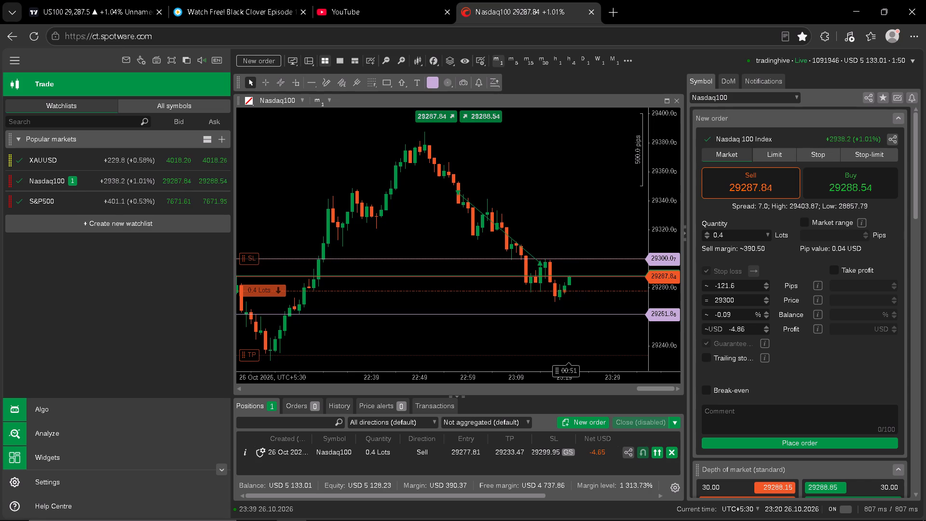
pyautogui.moveTo(587, 227); pyautogui.dragTo(571, 175)
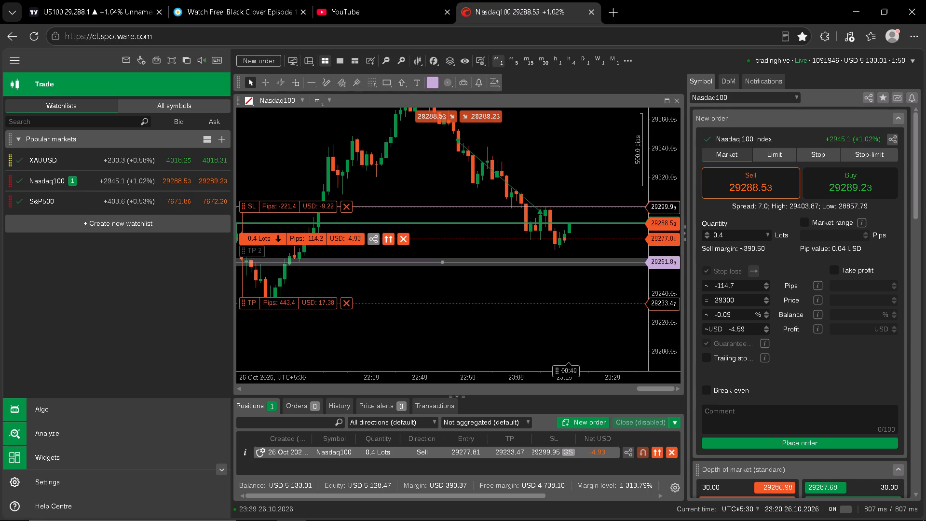
pyautogui.moveTo(662, 316); pyautogui.dragTo(655, 176)
pyautogui.moveTo(661, 279); pyautogui.dragTo(664, 212)
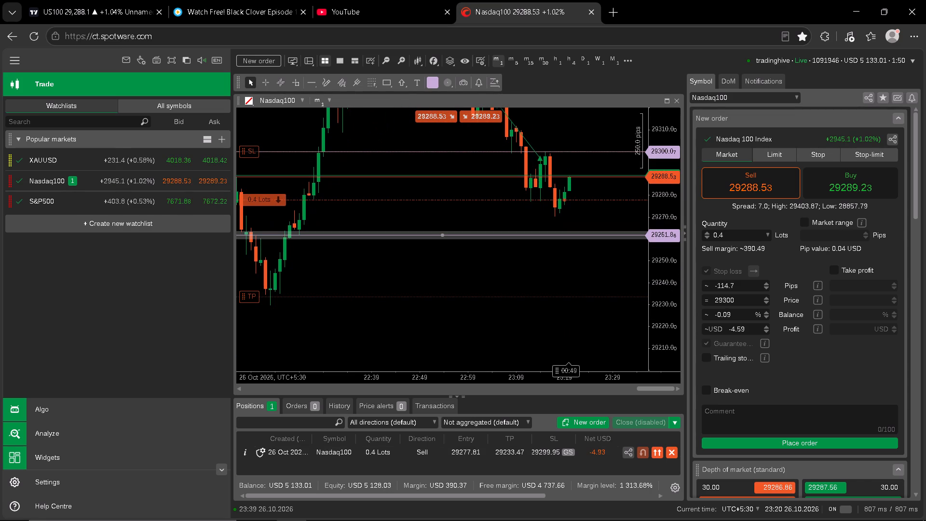
# Monitor the open Nasdaq100 sell position on the 1-minute chart, following the latest candles between its stop loss and take profit.
pyautogui.moveTo(664, 212); pyautogui.dragTo(661, 204)
pyautogui.moveTo(606, 204); pyautogui.dragTo(599, 252)
pyautogui.moveTo(661, 257); pyautogui.dragTo(663, 243)
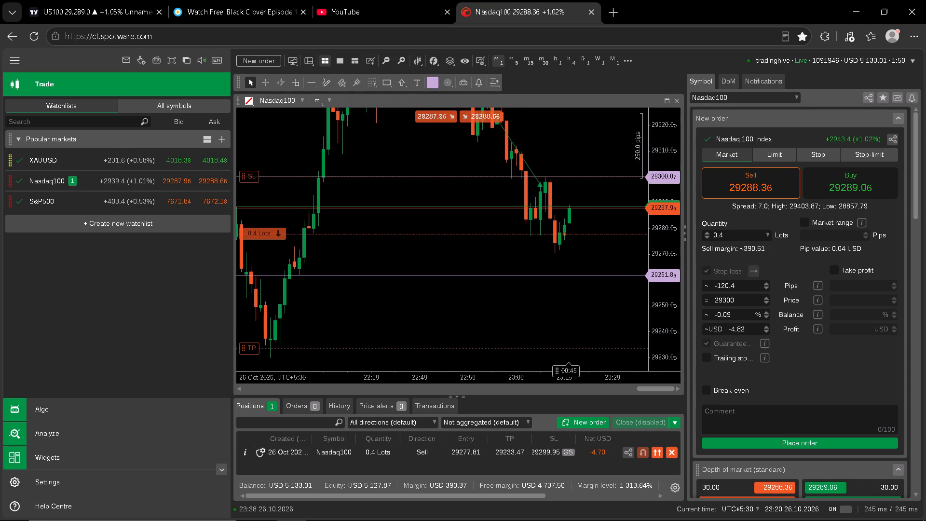
pyautogui.moveTo(663, 243); pyautogui.dragTo(661, 214)
pyautogui.moveTo(608, 252); pyautogui.dragTo(600, 233)
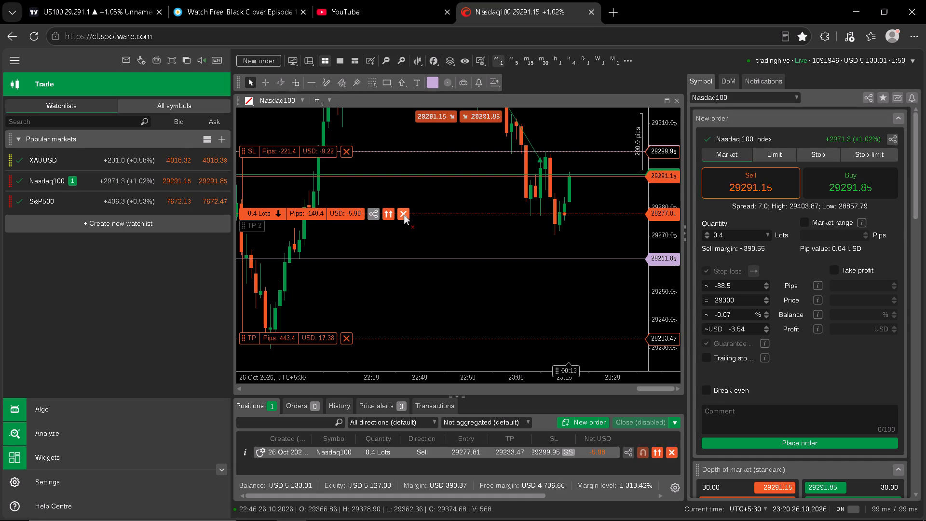
pyautogui.click(435, 226)
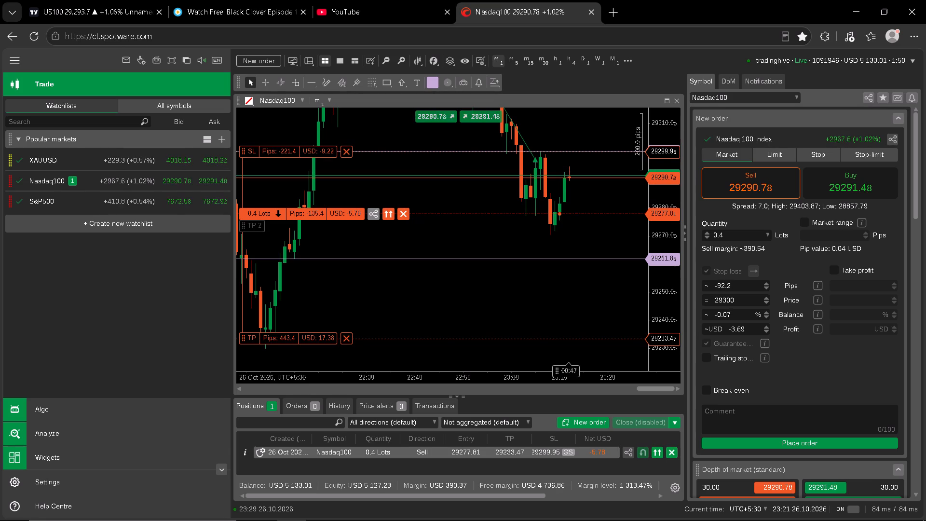
pyautogui.moveTo(657, 239); pyautogui.dragTo(656, 233)
pyautogui.moveTo(614, 236); pyautogui.dragTo(606, 226)
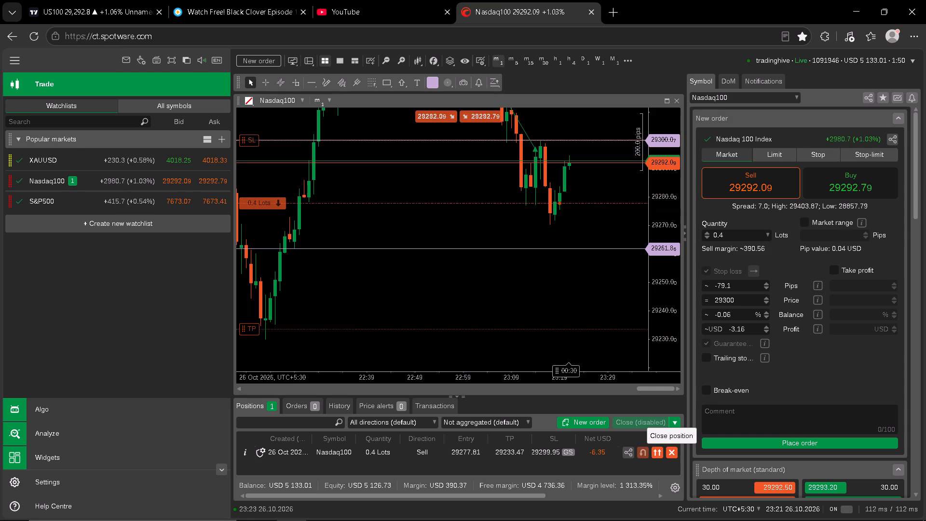
pyautogui.moveTo(581, 229); pyautogui.dragTo(580, 259)
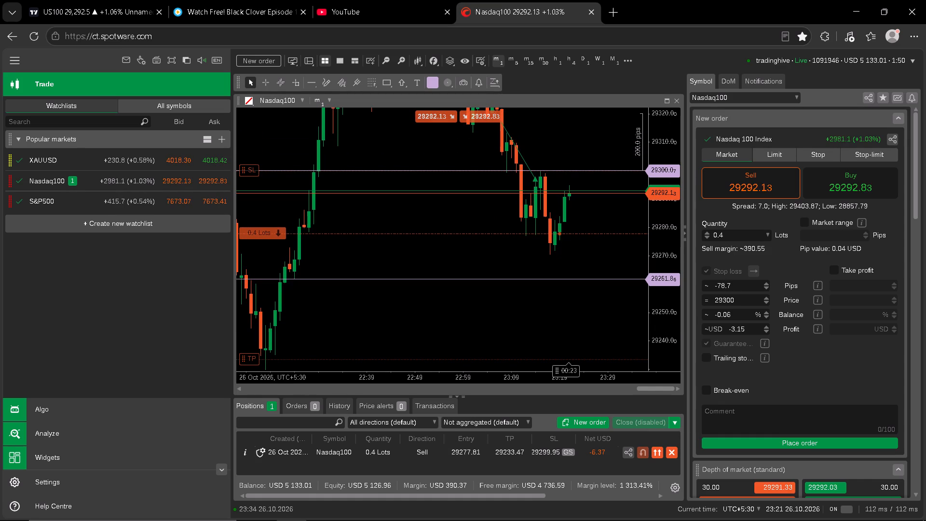
pyautogui.click(616, 254)
pyautogui.moveTo(616, 254); pyautogui.dragTo(617, 236)
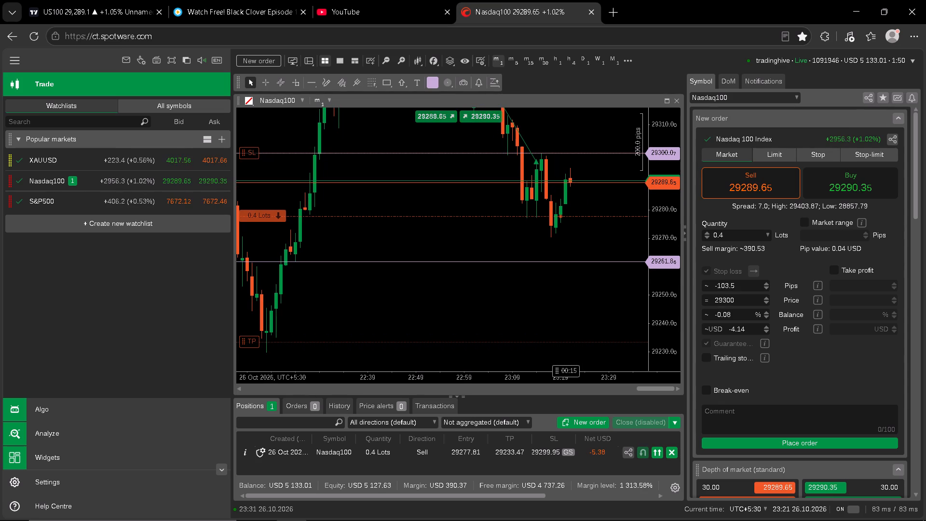
pyautogui.click(621, 241)
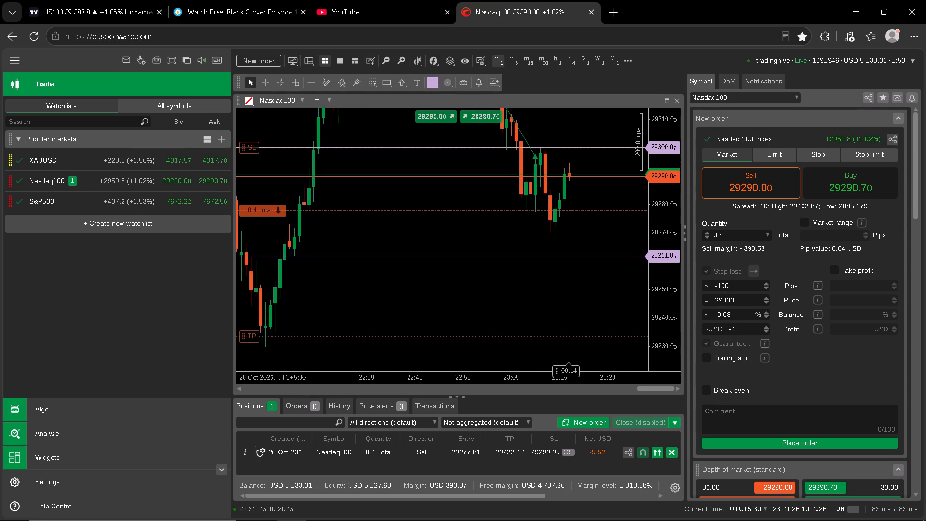
pyautogui.moveTo(619, 238); pyautogui.dragTo(599, 238)
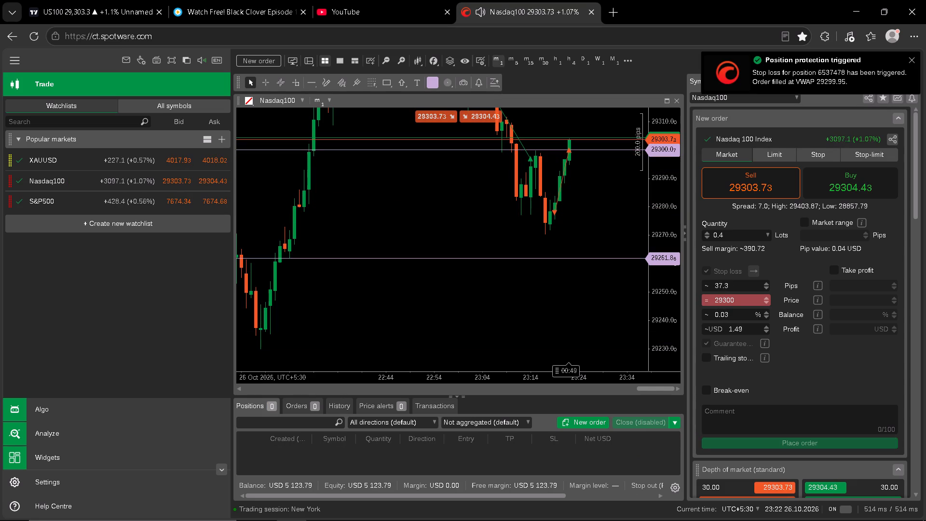
# Dismiss the position protection notification and examine the latest Nasdaq100 swing on the 1-minute and 5-minute charts.
pyautogui.click(914, 60)
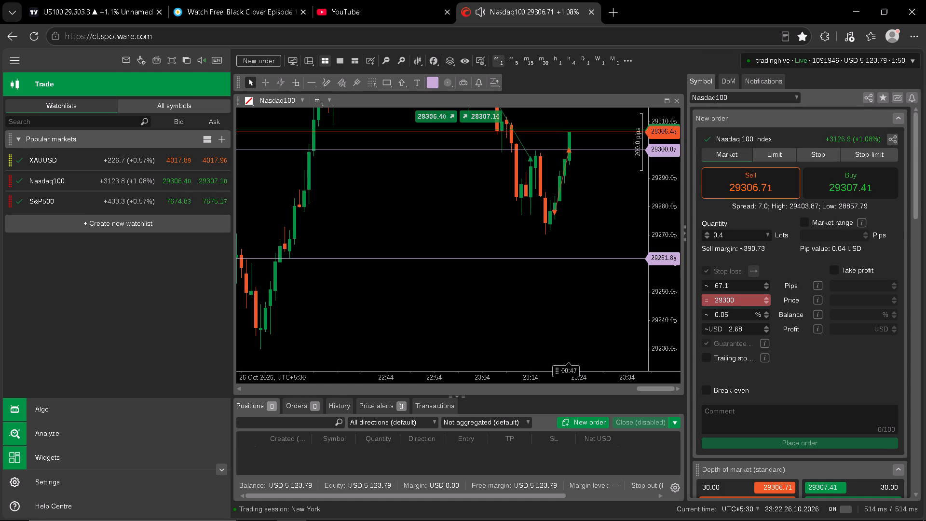
pyautogui.moveTo(590, 190); pyautogui.dragTo(574, 229)
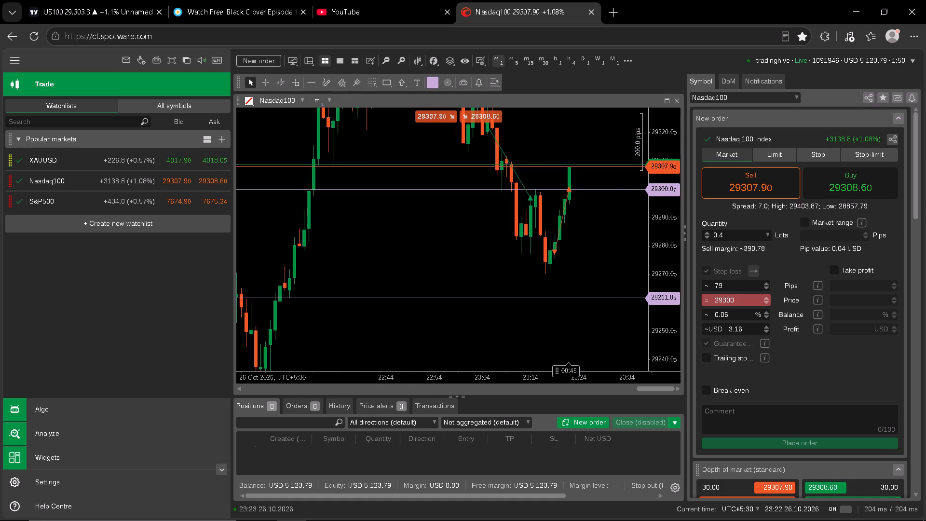
pyautogui.scroll(-4, 586, 260)
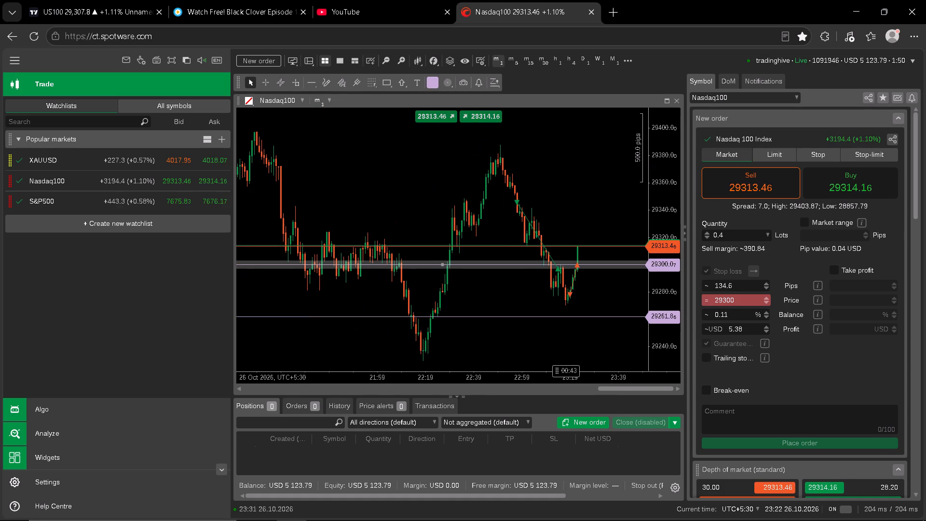
pyautogui.moveTo(612, 282); pyautogui.dragTo(609, 265)
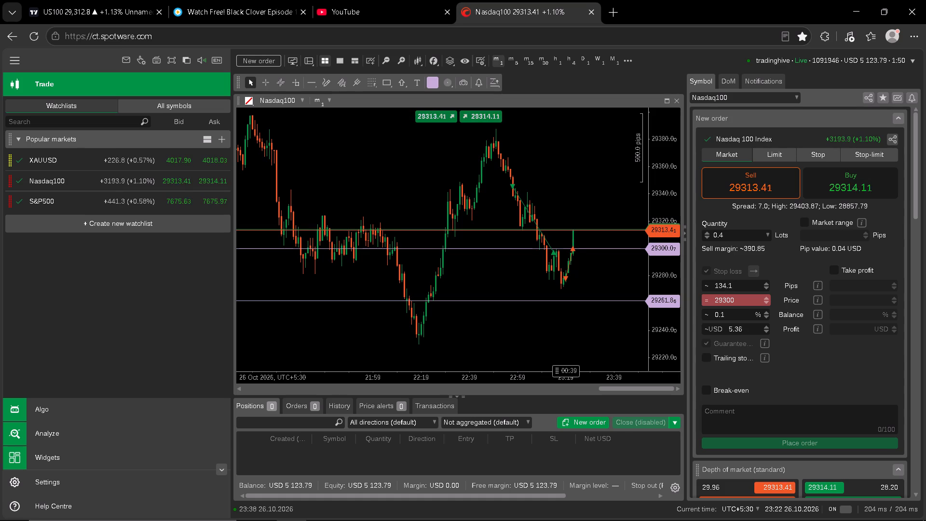
pyautogui.moveTo(658, 272); pyautogui.dragTo(660, 217)
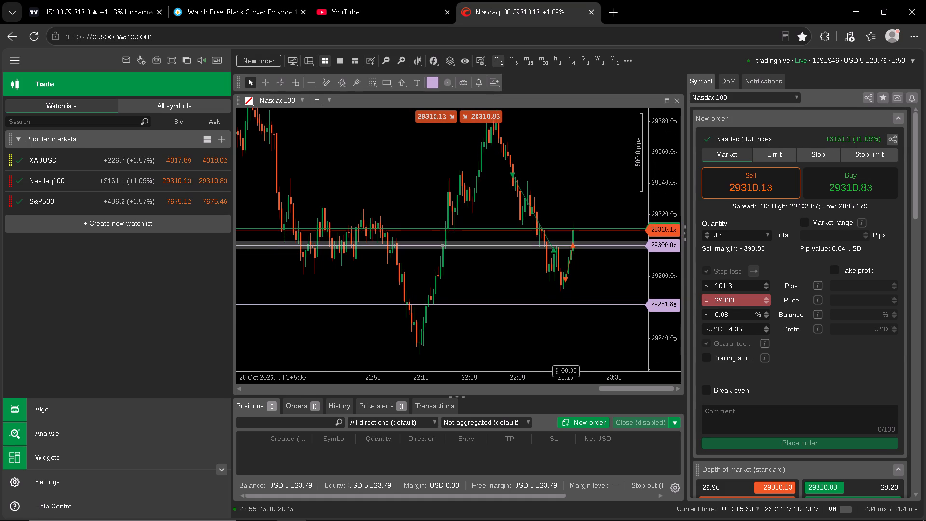
pyautogui.moveTo(660, 217); pyautogui.dragTo(657, 179)
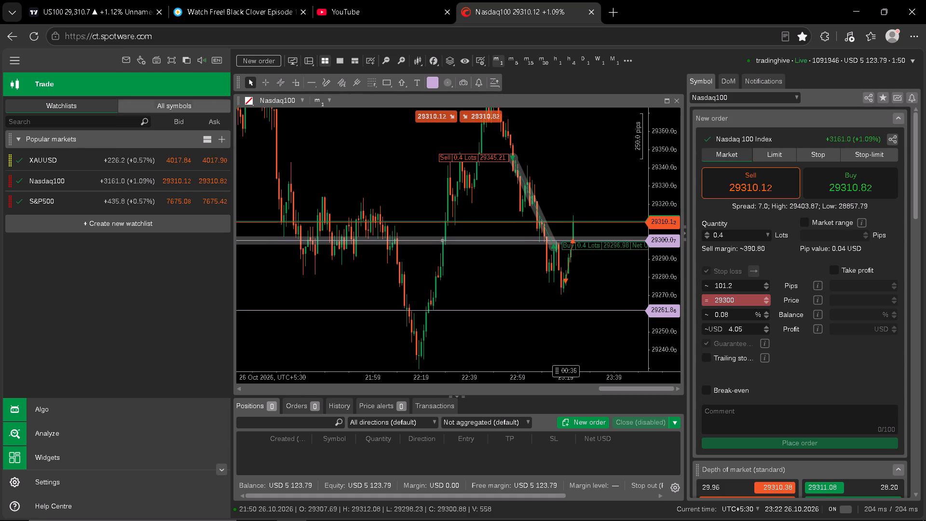
pyautogui.click(512, 60)
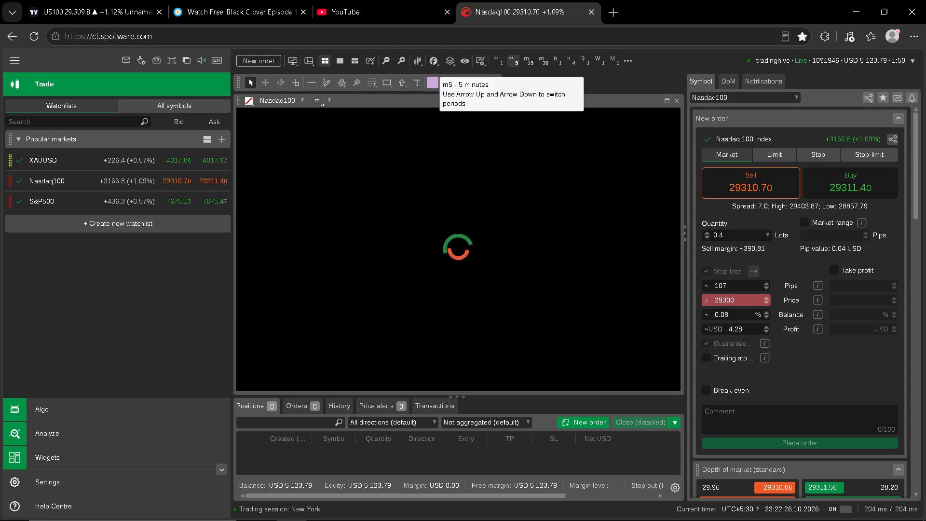
pyautogui.scroll(3, 518, 262)
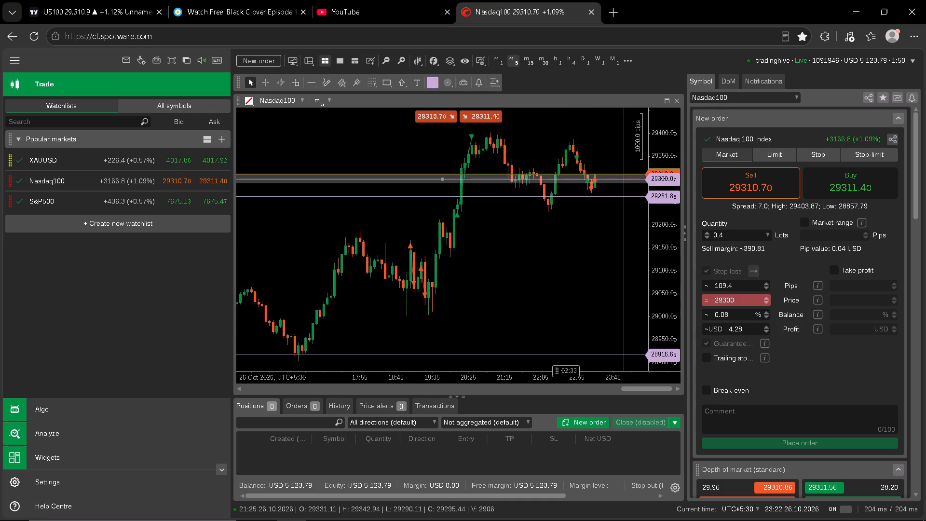
pyautogui.scroll(3, 540, 238)
pyautogui.moveTo(550, 242); pyautogui.dragTo(536, 282)
pyautogui.moveTo(667, 271); pyautogui.dragTo(659, 228)
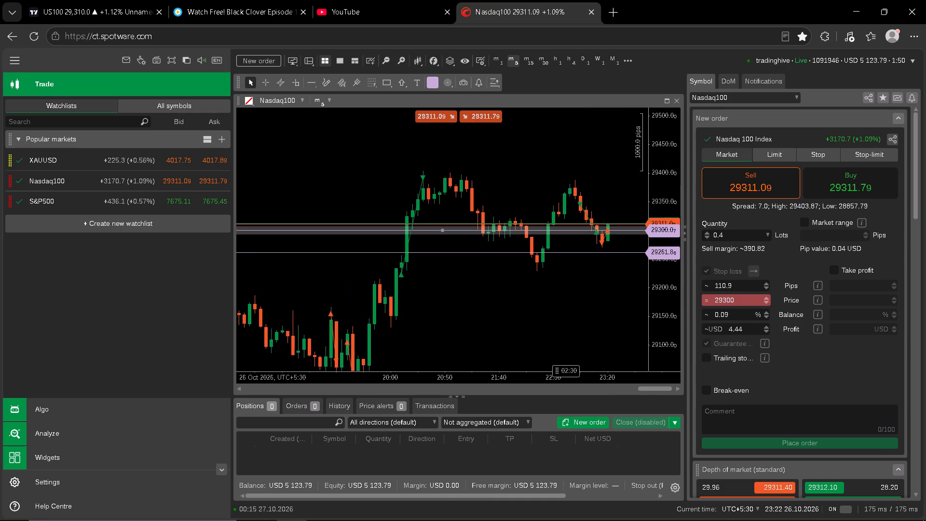
pyautogui.moveTo(659, 228); pyautogui.dragTo(646, 138)
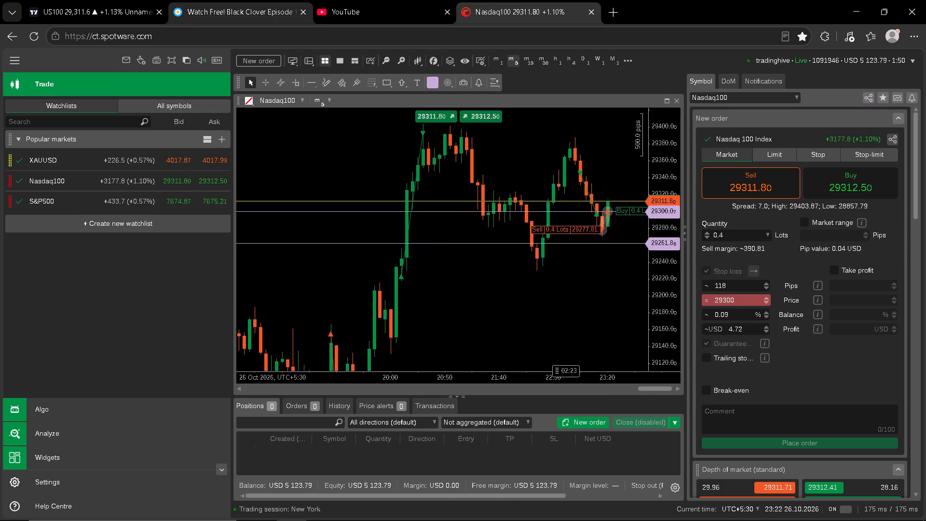
# Switch to TradingView and examine the XAUUSD chart on the 5-minute and 15-minute timeframes.
pyautogui.click(93, 0)
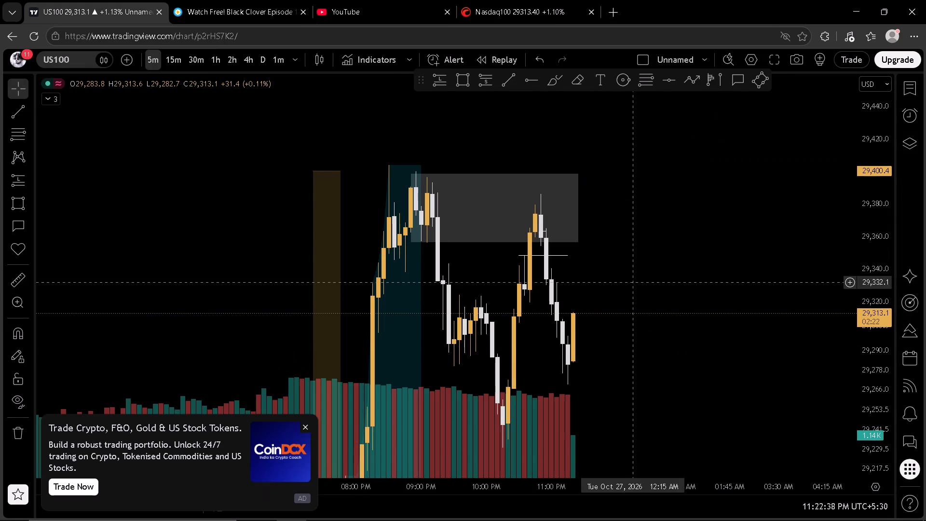
pyautogui.moveTo(646, 289); pyautogui.dragTo(642, 269)
pyautogui.click(626, 268)
pyautogui.press('space')
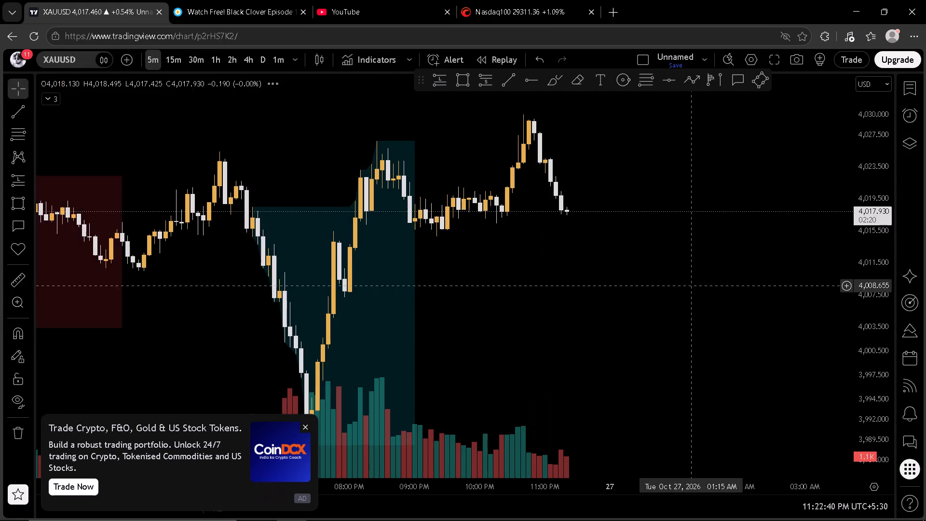
pyautogui.moveTo(672, 265); pyautogui.dragTo(677, 311)
pyautogui.click(177, 62)
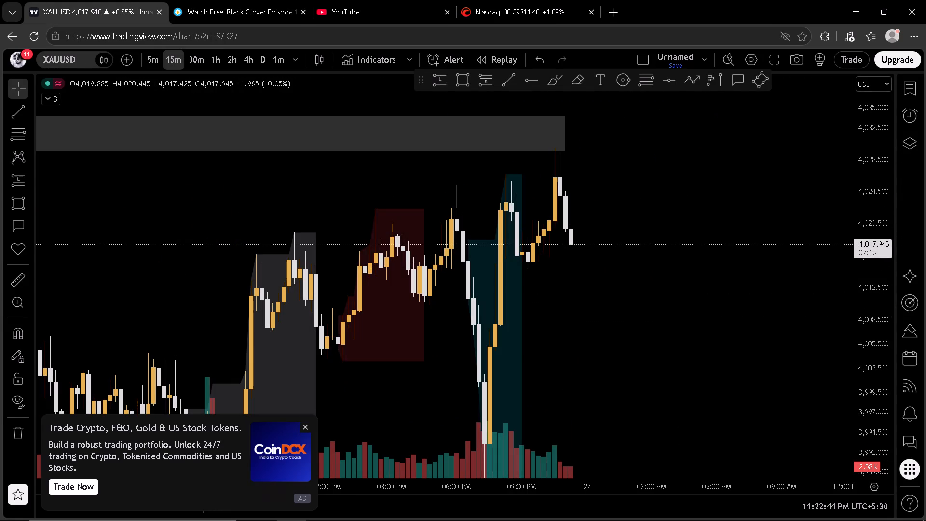
pyautogui.scroll(-3, 667, 306)
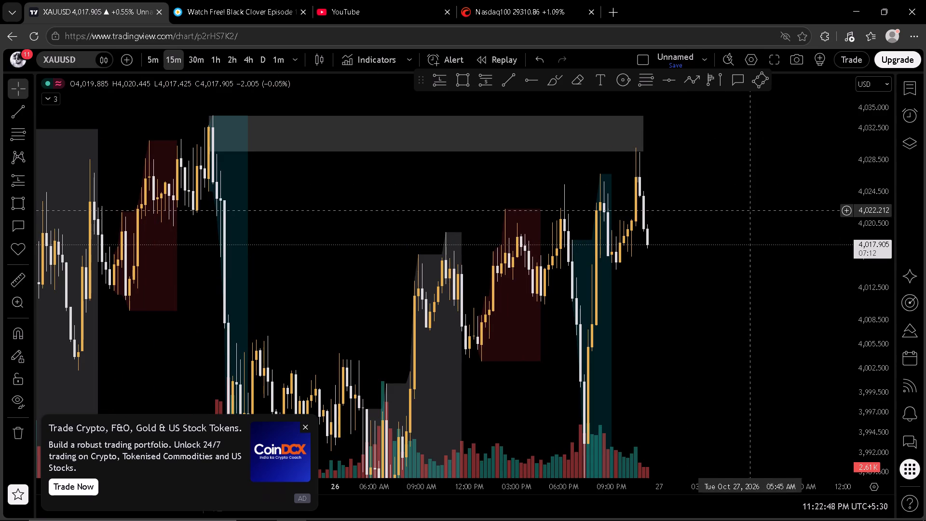
pyautogui.click(153, 62)
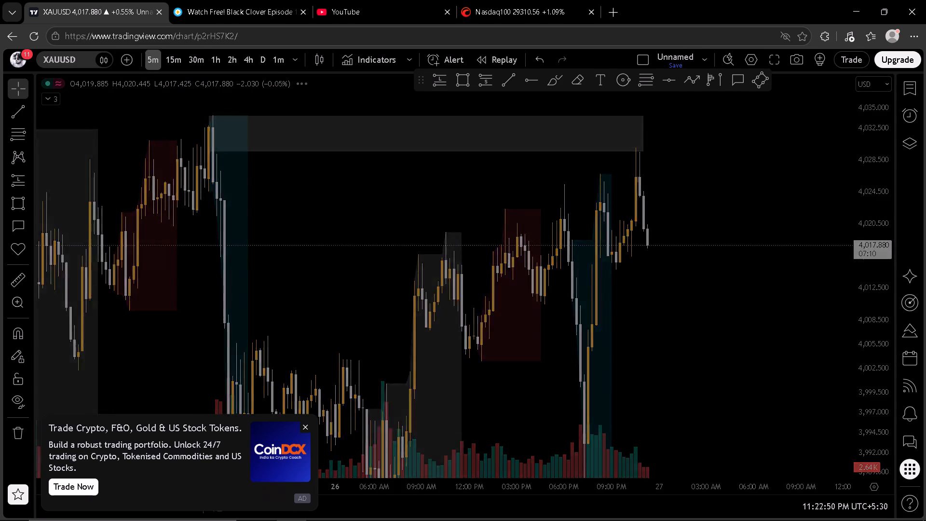
pyautogui.scroll(-5, 422, 243)
pyautogui.scroll(3, 565, 235)
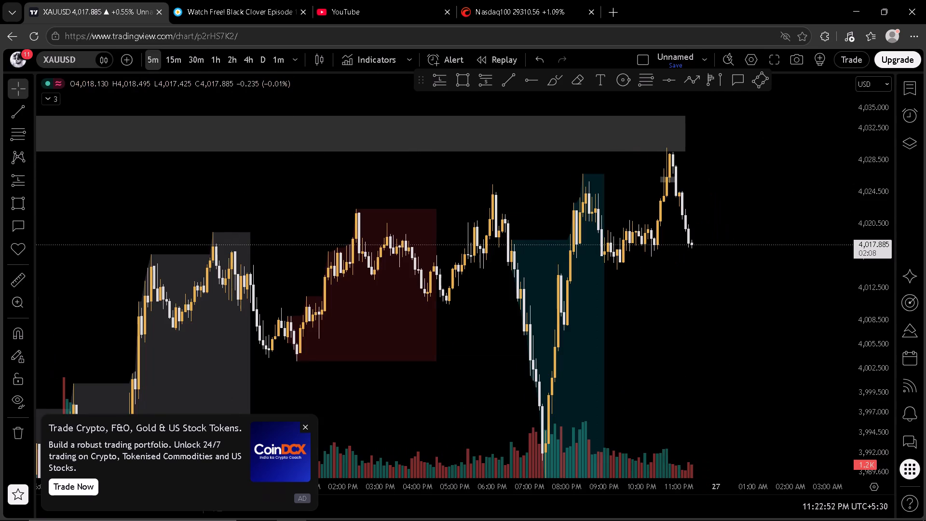
pyautogui.click(182, 65)
pyautogui.scroll(3, 575, 219)
# Draw a rectangle zone from about 29,315 to 29,330 over the latest candles on the 15-minute US100 chart.
pyautogui.press('space')
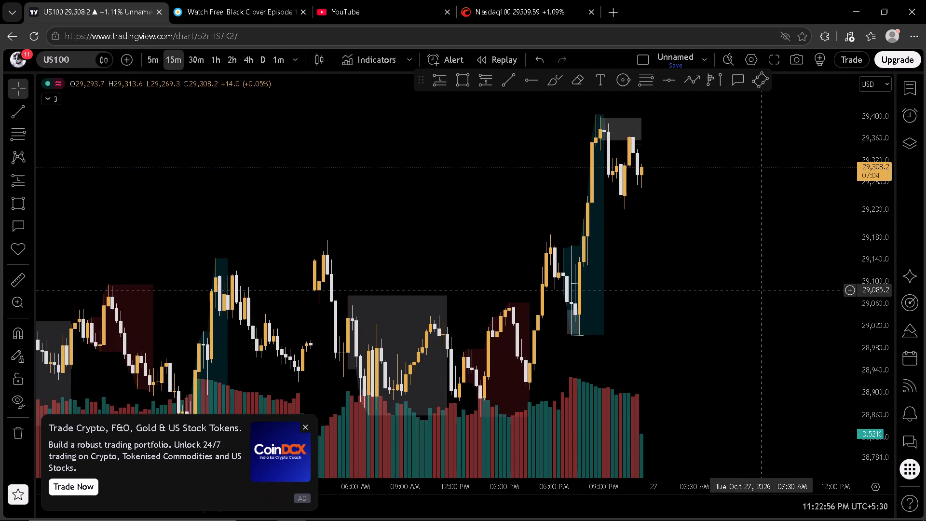
pyautogui.moveTo(721, 236); pyautogui.dragTo(723, 292)
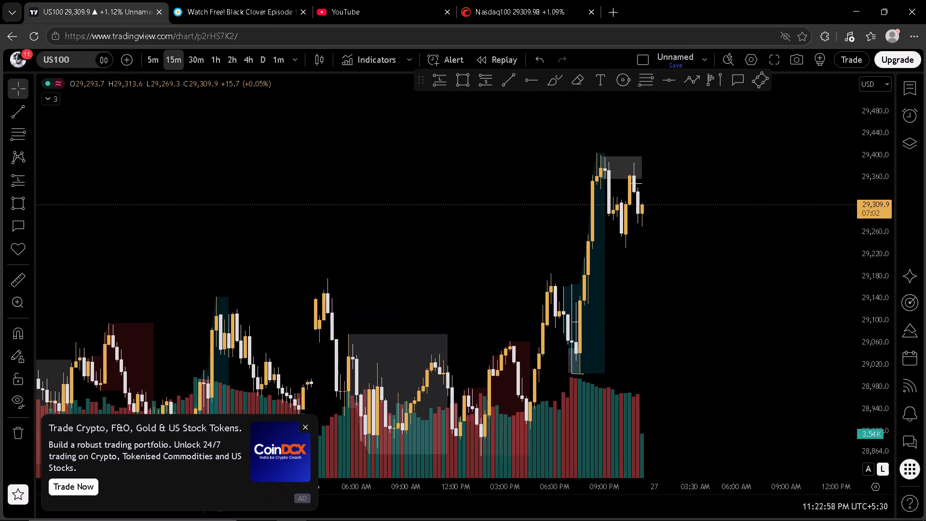
pyautogui.scroll(8, 885, 273)
pyautogui.moveTo(722, 166); pyautogui.dragTo(721, 327)
pyautogui.click(463, 86)
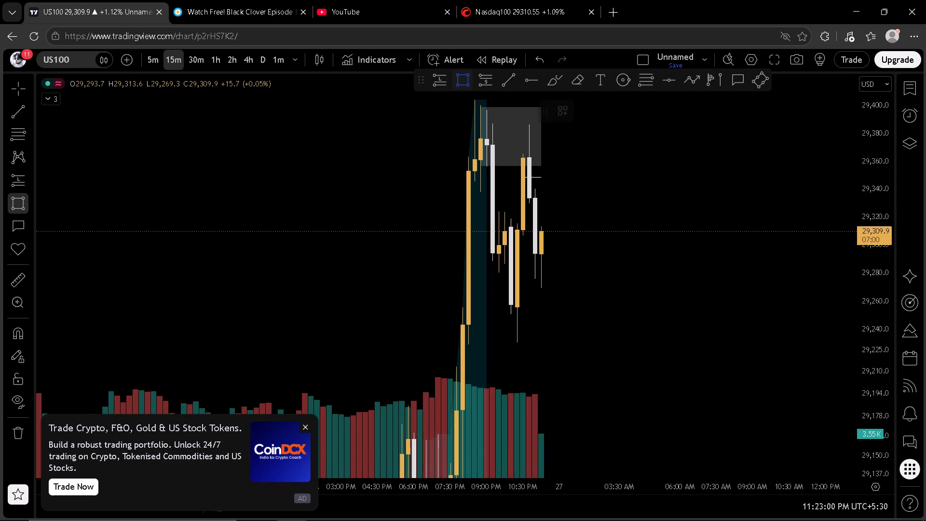
pyautogui.click(515, 224)
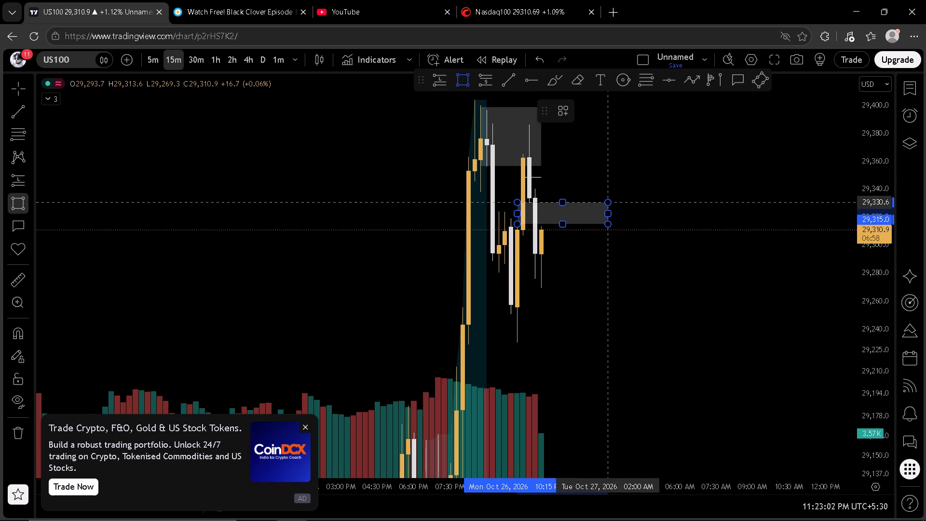
pyautogui.click(611, 203)
pyautogui.click(699, 192)
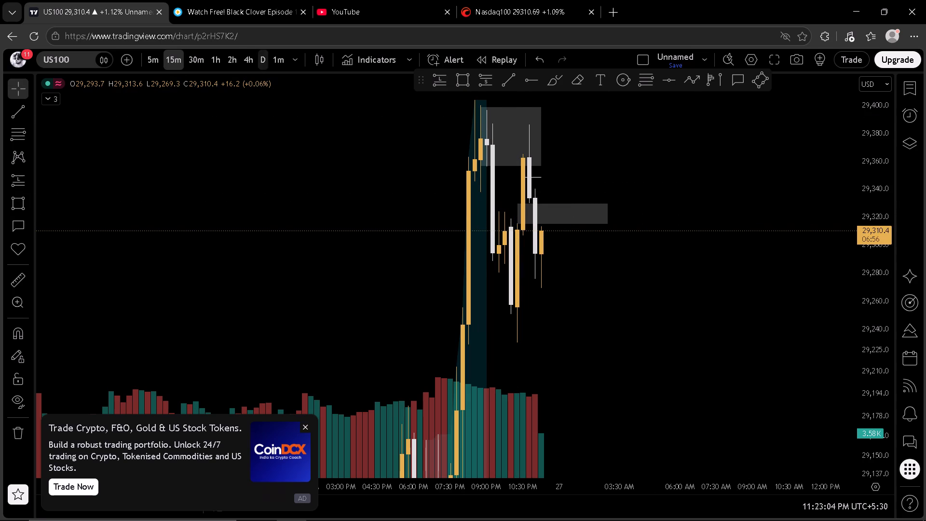
# Examine the latest candles against the new rectangle zone on the 1-minute US100 chart.
pyautogui.click(274, 63)
pyautogui.scroll(-3, 700, 284)
pyautogui.moveTo(716, 289); pyautogui.dragTo(706, 321)
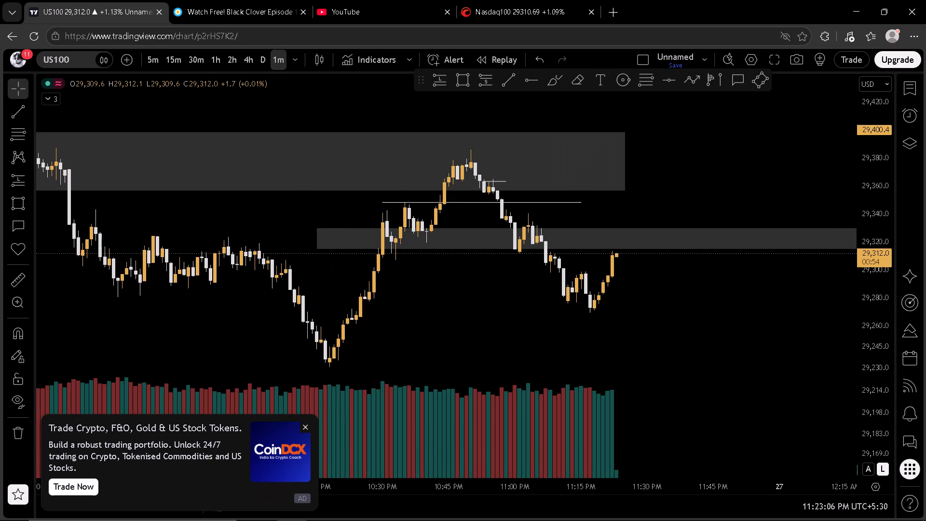
pyautogui.scroll(3, 878, 288)
pyautogui.moveTo(801, 278); pyautogui.dragTo(775, 312)
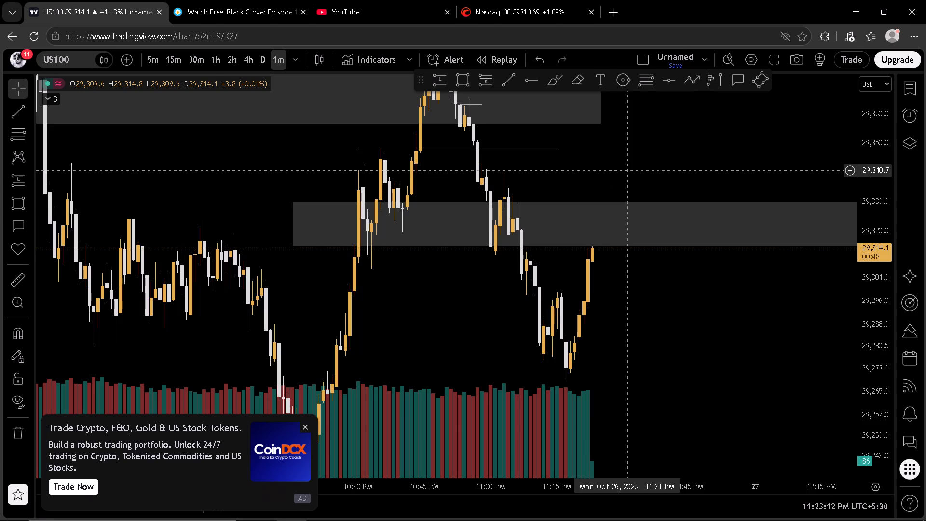
# Switch back to cTrader, show Nasdaq100 on the 1-minute timeframe and set the new order's stop loss price to 29340.
pyautogui.click(526, 0)
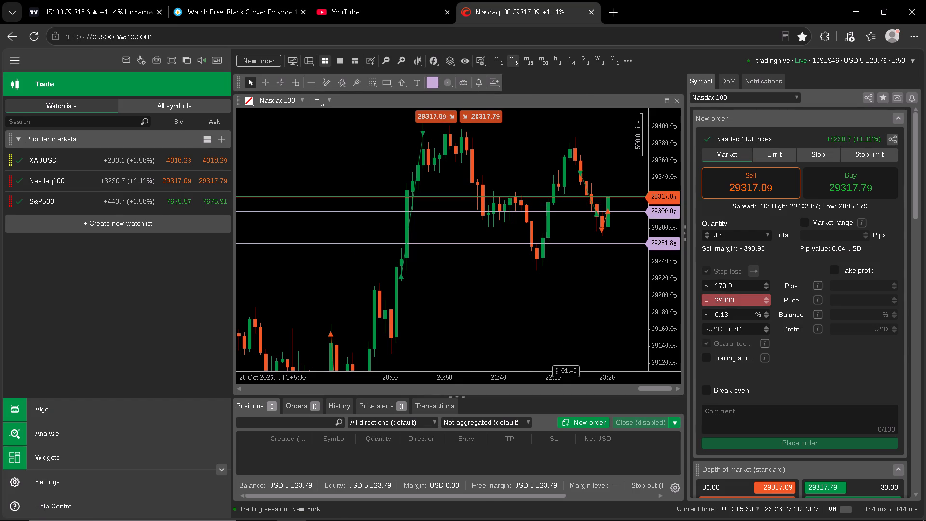
pyautogui.click(494, 68)
pyautogui.click(741, 299)
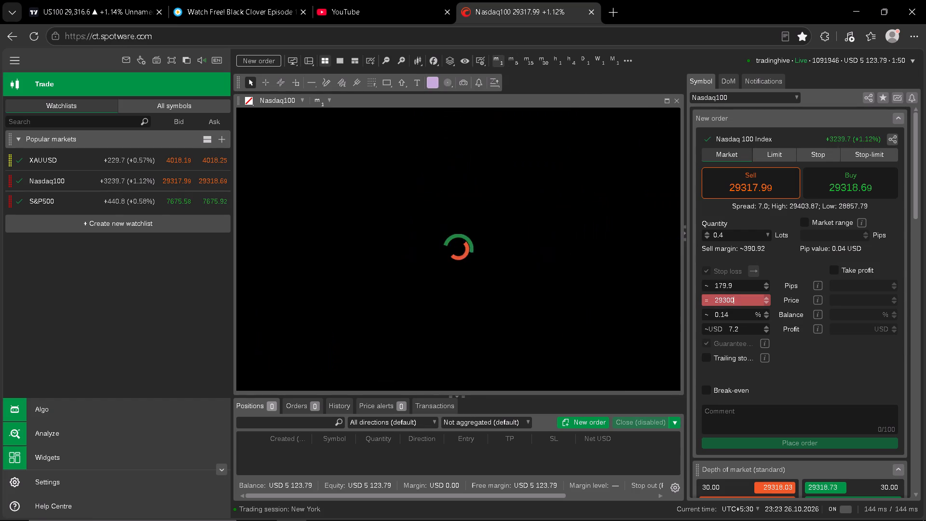
pyautogui.press('BackSpace')
pyautogui.press('BackSpace')
pyautogui.press('4')
pyautogui.press('0')
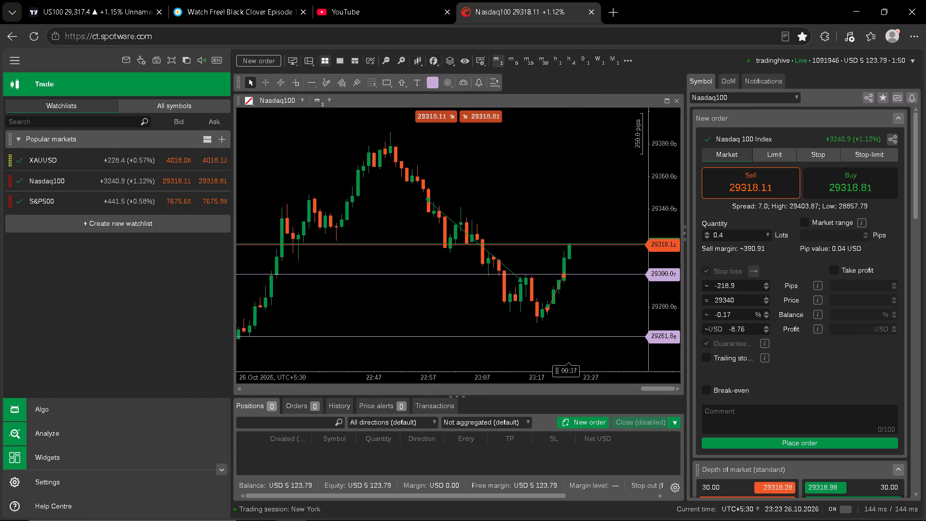
# Move the upper horizontal line on the 1-minute Nasdaq100 chart up to about 29349.3.
pyautogui.moveTo(444, 276); pyautogui.dragTo(453, 195)
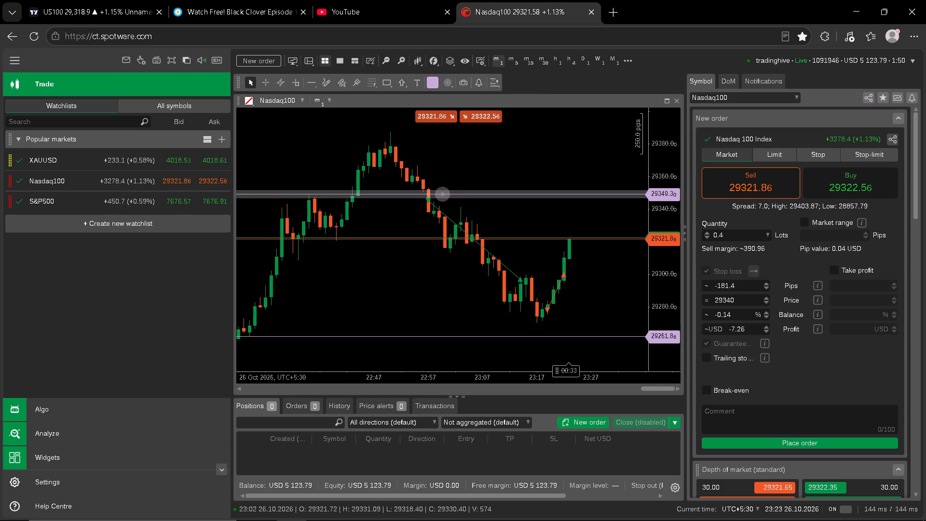
# Move the upper horizontal line on the 1-minute Nasdaq100 chart down to about 29340.
pyautogui.moveTo(453, 195); pyautogui.dragTo(452, 211)
pyautogui.click(577, 179)
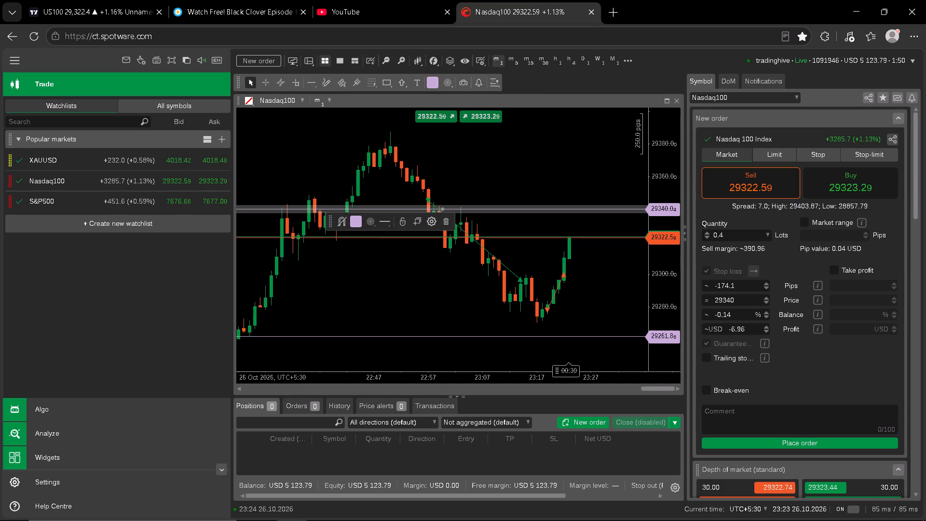
pyautogui.moveTo(666, 270); pyautogui.dragTo(664, 232)
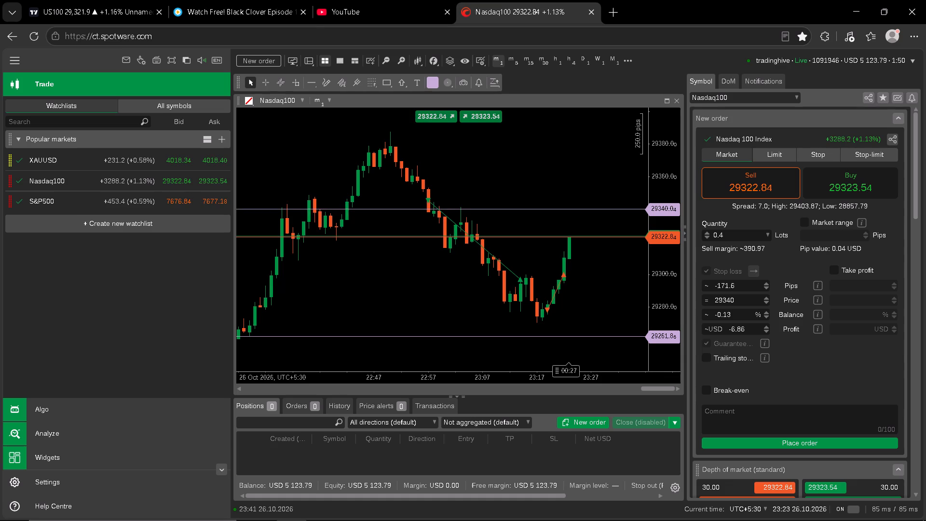
# Switch to TradingView and examine the recent 1-minute XAUUSD candles for comparison with US100.
pyautogui.click(93, 0)
pyautogui.press('b')
pyautogui.press('space')
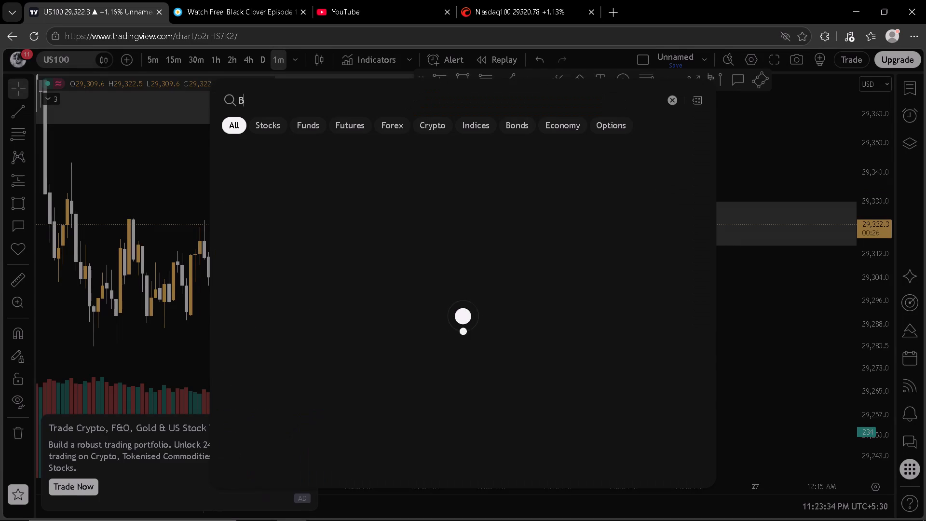
pyautogui.click(676, 100)
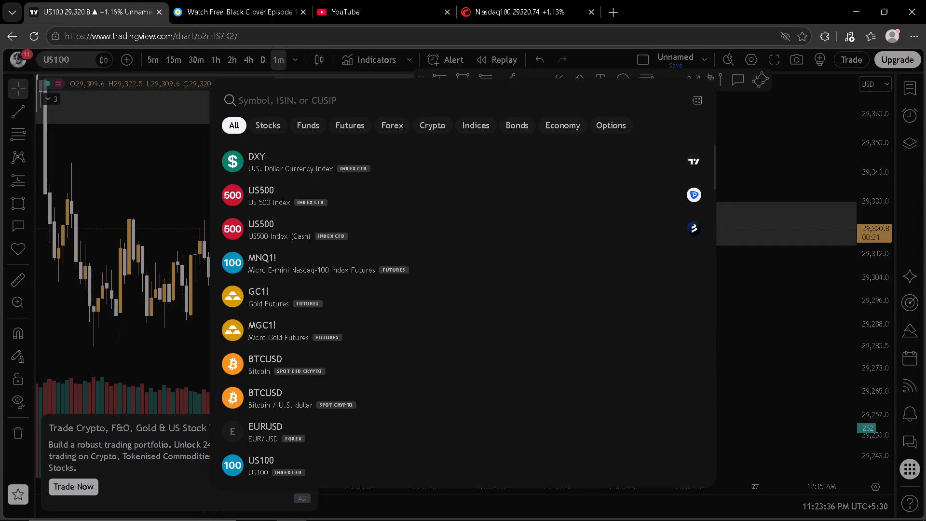
pyautogui.click(746, 117)
pyautogui.press('space')
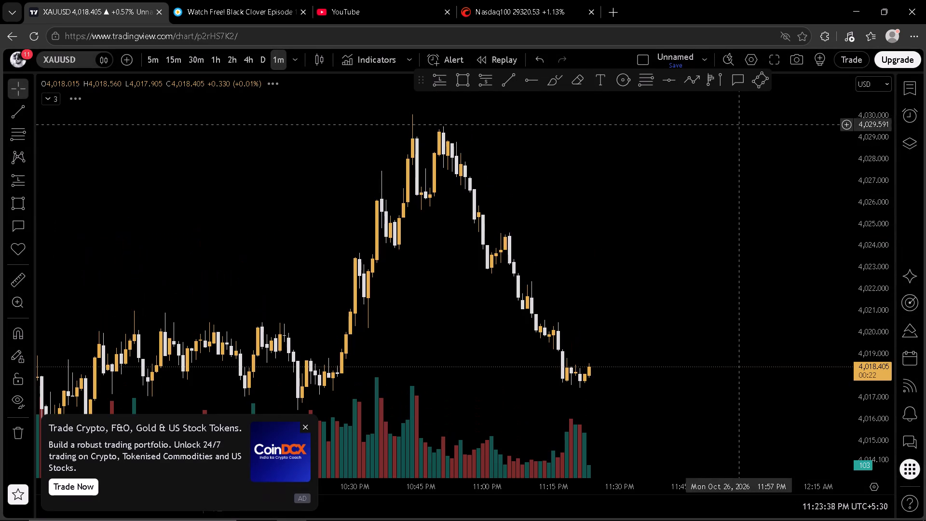
pyautogui.moveTo(716, 243); pyautogui.dragTo(715, 207)
pyautogui.scroll(-3, 716, 209)
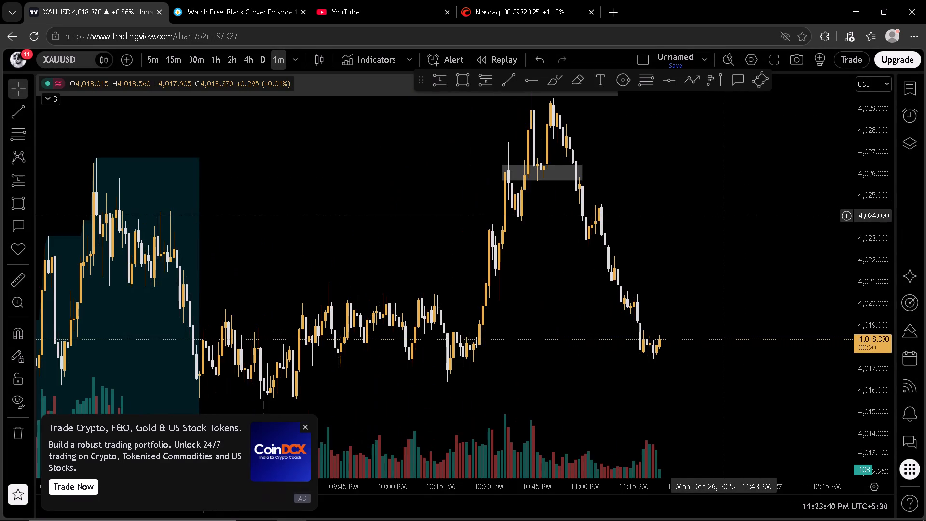
pyautogui.moveTo(725, 220); pyautogui.dragTo(716, 203)
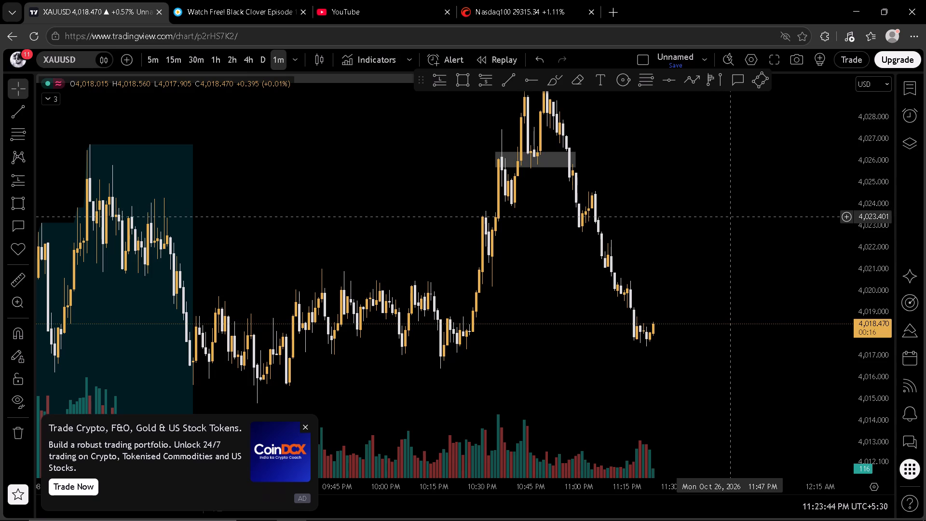
pyautogui.press('space')
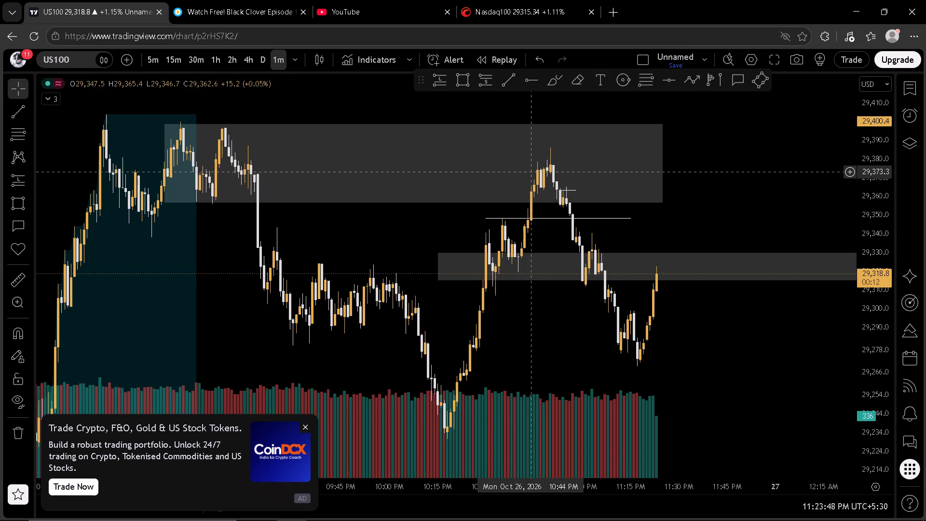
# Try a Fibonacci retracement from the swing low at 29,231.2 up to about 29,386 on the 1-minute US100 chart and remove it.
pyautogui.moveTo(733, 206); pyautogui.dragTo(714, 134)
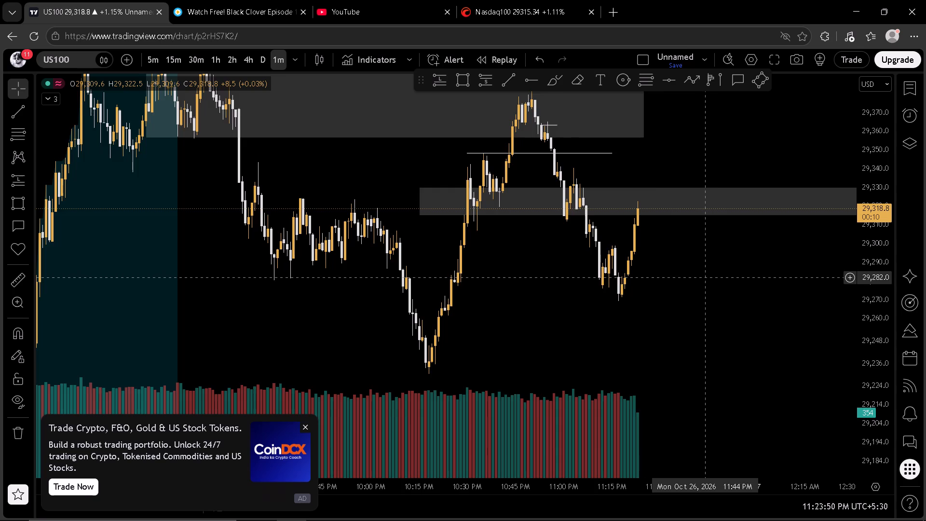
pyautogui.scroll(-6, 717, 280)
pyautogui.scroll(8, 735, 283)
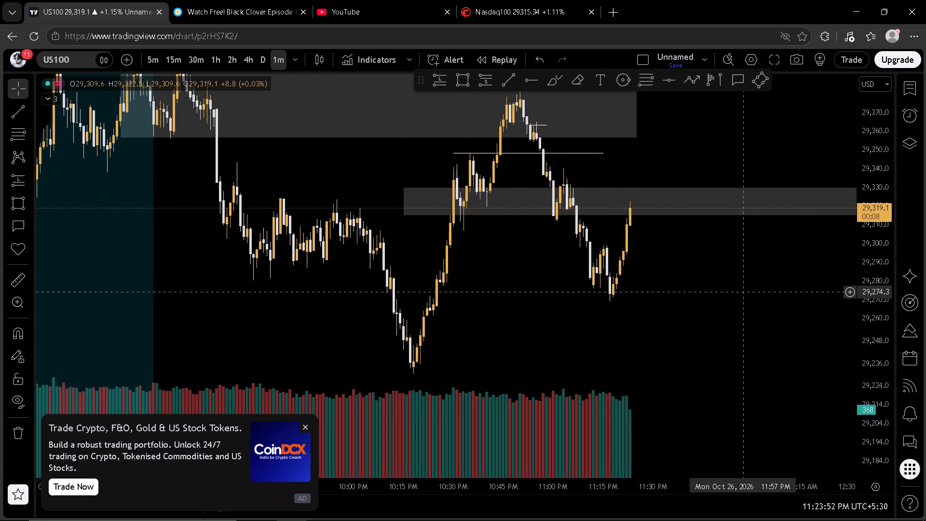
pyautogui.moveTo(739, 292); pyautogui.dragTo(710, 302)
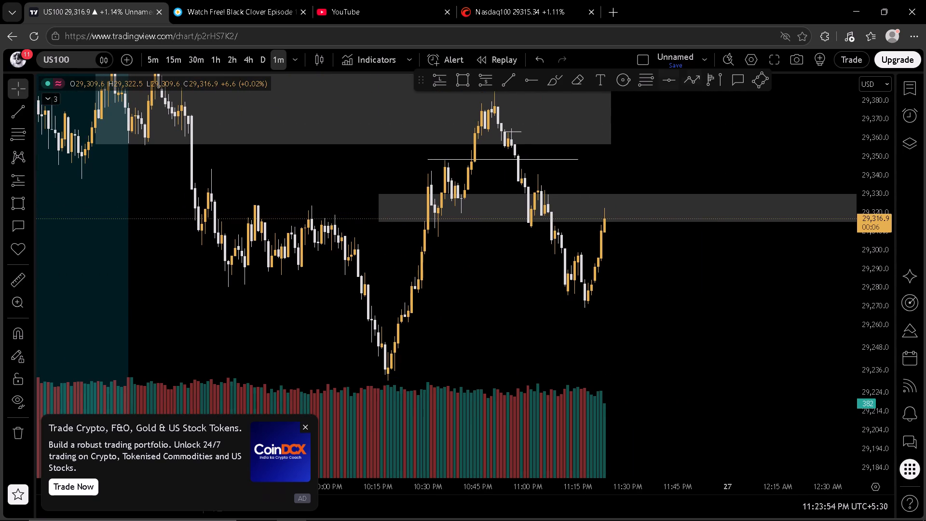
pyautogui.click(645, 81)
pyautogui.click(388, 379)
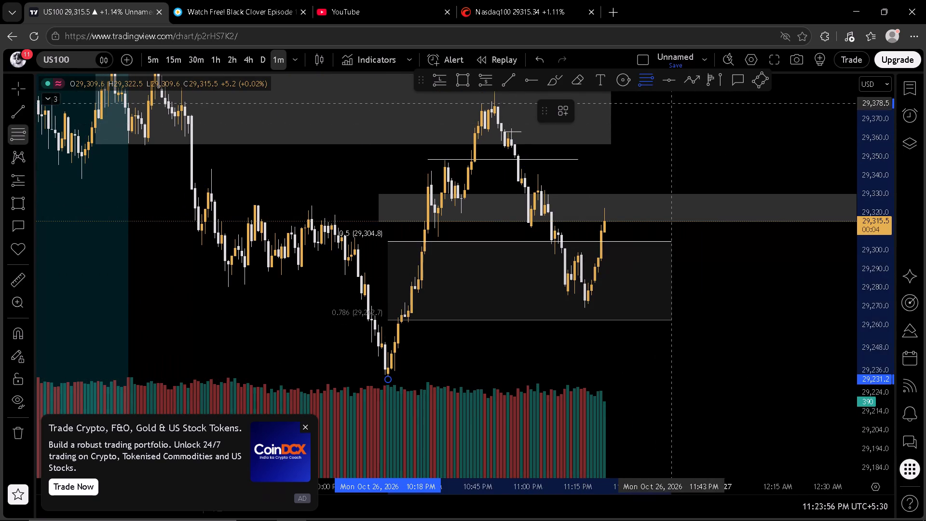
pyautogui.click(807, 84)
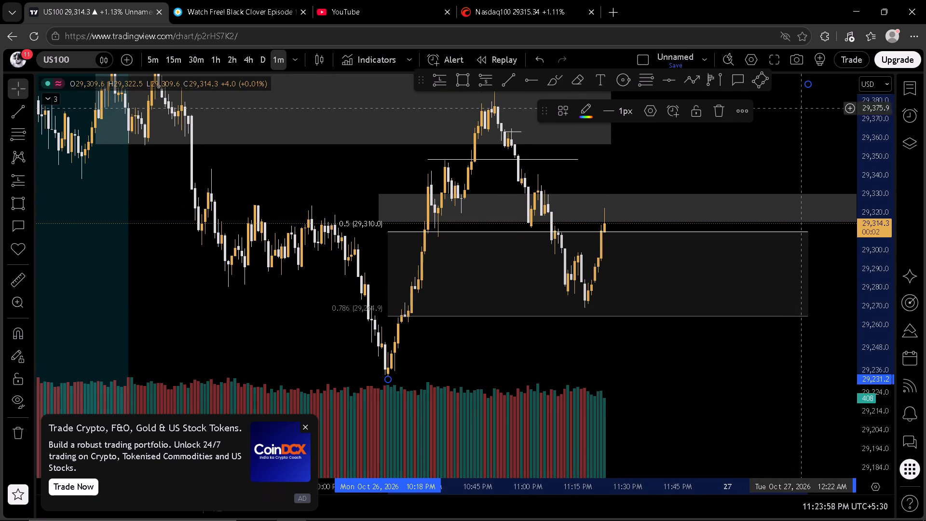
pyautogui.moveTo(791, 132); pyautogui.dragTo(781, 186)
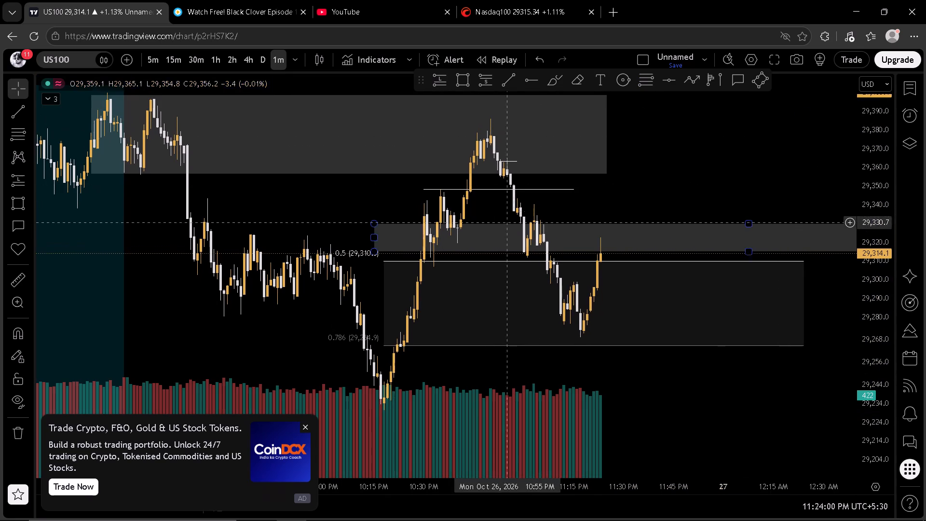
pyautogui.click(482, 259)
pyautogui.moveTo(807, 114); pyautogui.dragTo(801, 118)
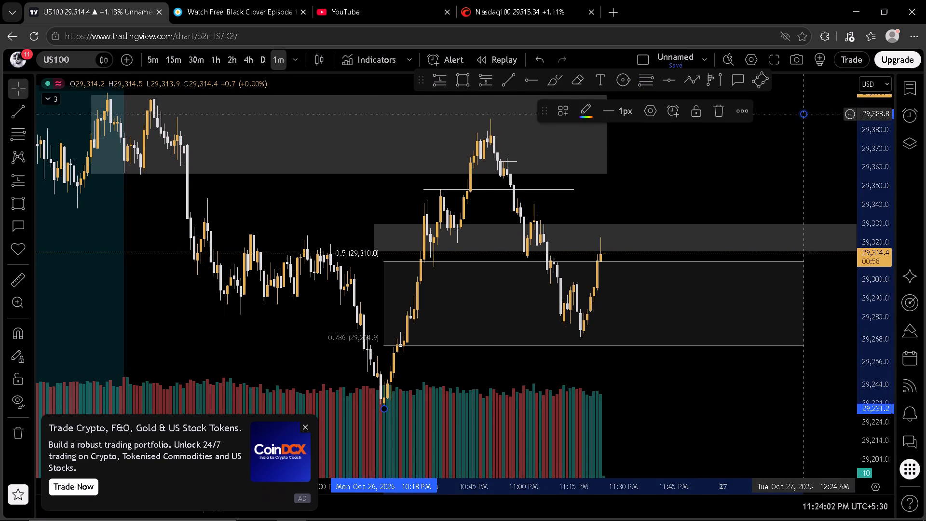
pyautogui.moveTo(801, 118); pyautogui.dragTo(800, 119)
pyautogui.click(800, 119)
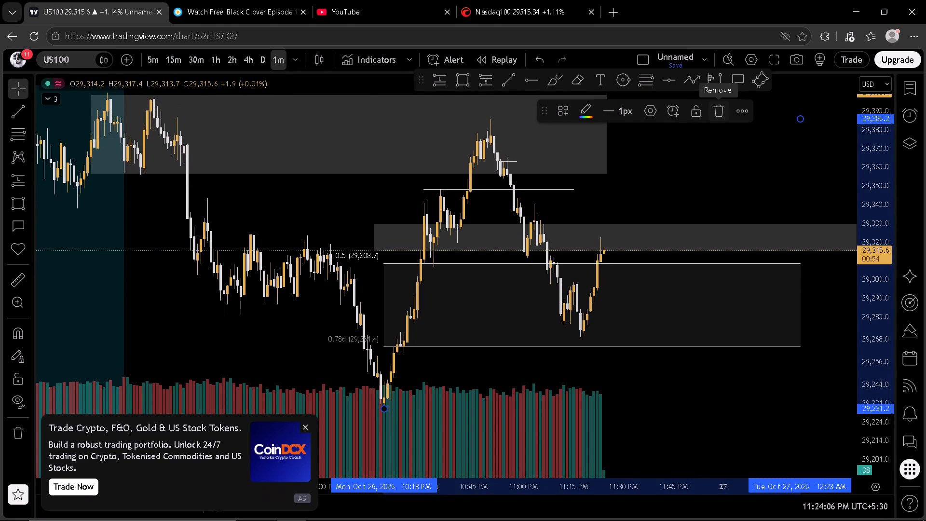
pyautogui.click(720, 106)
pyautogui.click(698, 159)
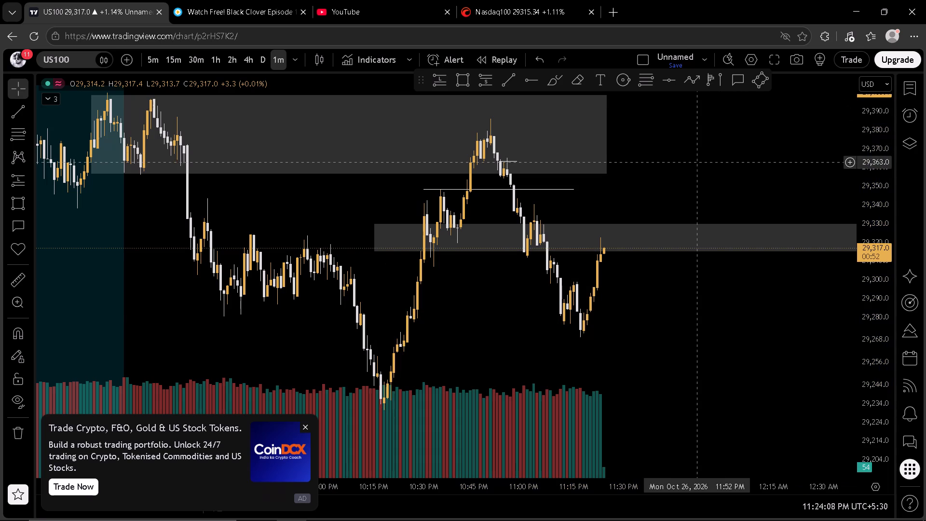
# Compare the latest 1-minute XAUUSD and US100 candles, and check Nasdaq100 against the 29340 line in cTrader.
pyautogui.press('space')
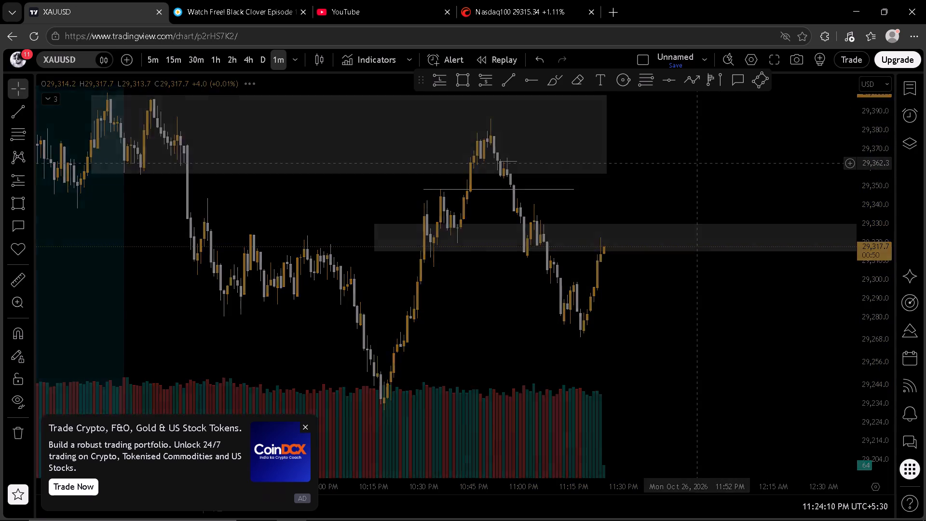
pyautogui.moveTo(685, 266); pyautogui.dragTo(658, 225)
pyautogui.press('space')
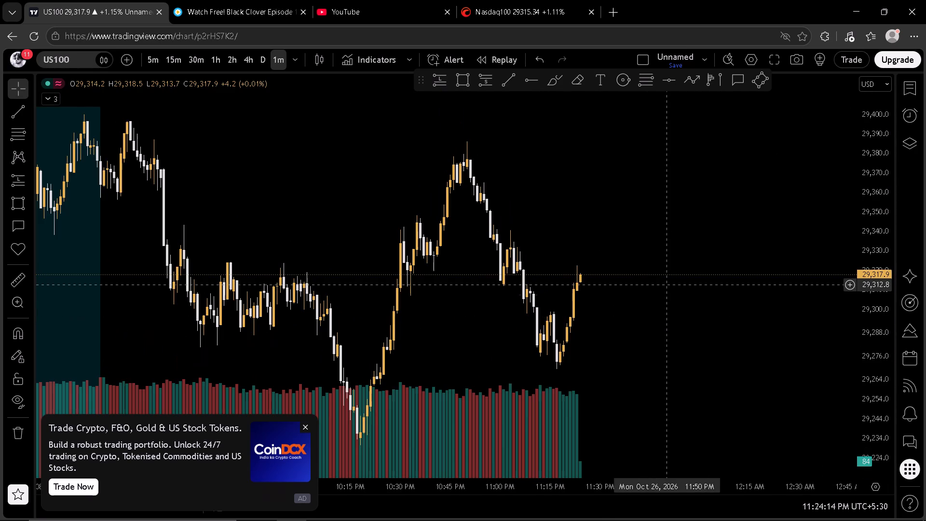
pyautogui.moveTo(670, 284); pyautogui.dragTo(673, 267)
pyautogui.scroll(5, 876, 274)
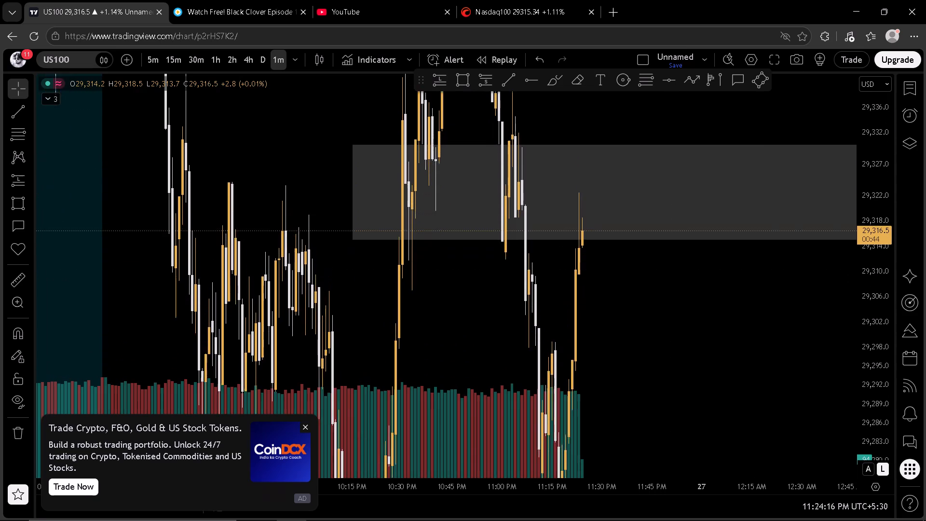
pyautogui.scroll(4, 778, 275)
pyautogui.scroll(-1, 876, 260)
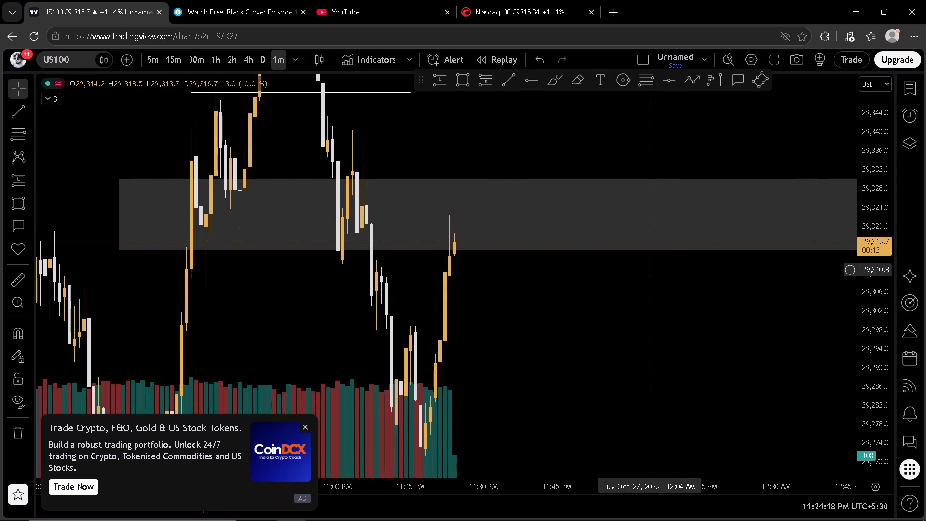
pyautogui.click(516, 0)
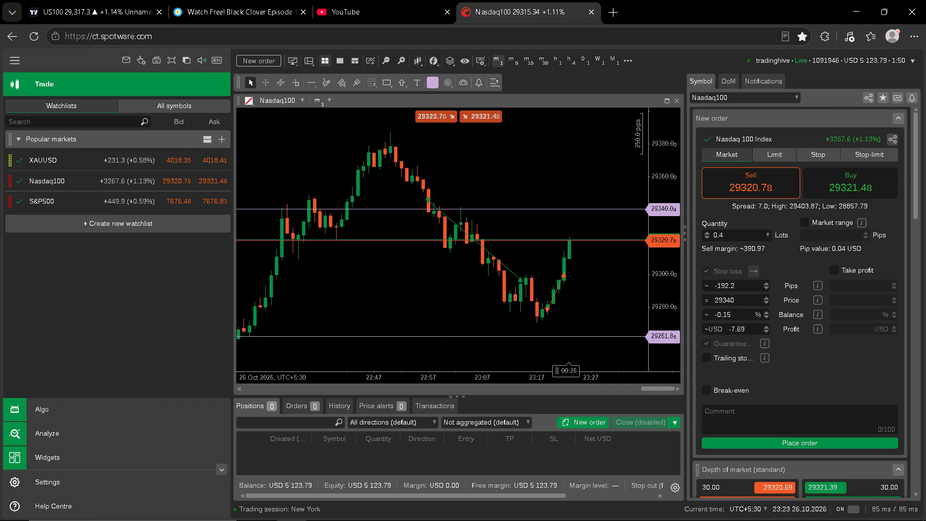
pyautogui.moveTo(601, 256); pyautogui.dragTo(602, 234)
pyautogui.moveTo(672, 291); pyautogui.dragTo(669, 136)
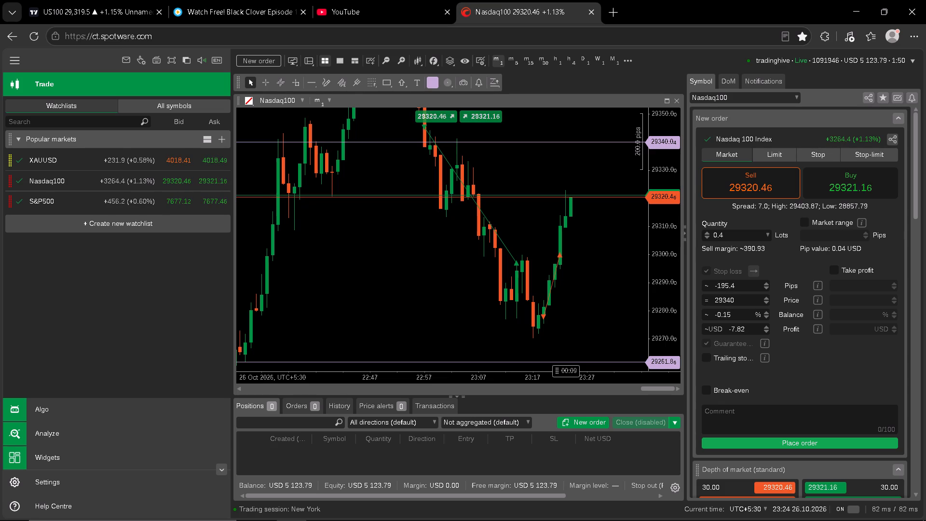
# Return to TradingView and examine the latest 1-minute US100 and XAUUSD price action, close up and over the wider session.
pyautogui.click(80, 4)
pyautogui.scroll(2, 433, 298)
pyautogui.click(469, 309)
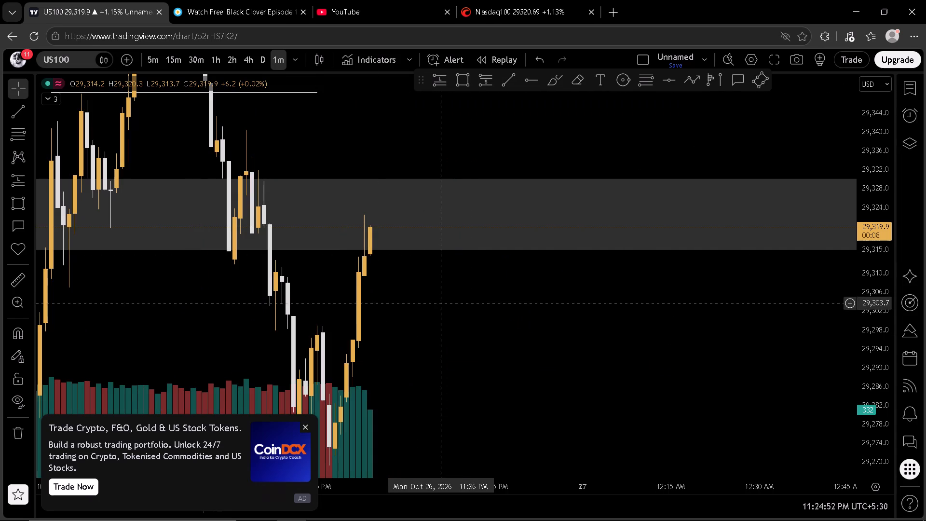
pyautogui.press('space')
pyautogui.moveTo(490, 337); pyautogui.dragTo(554, 205)
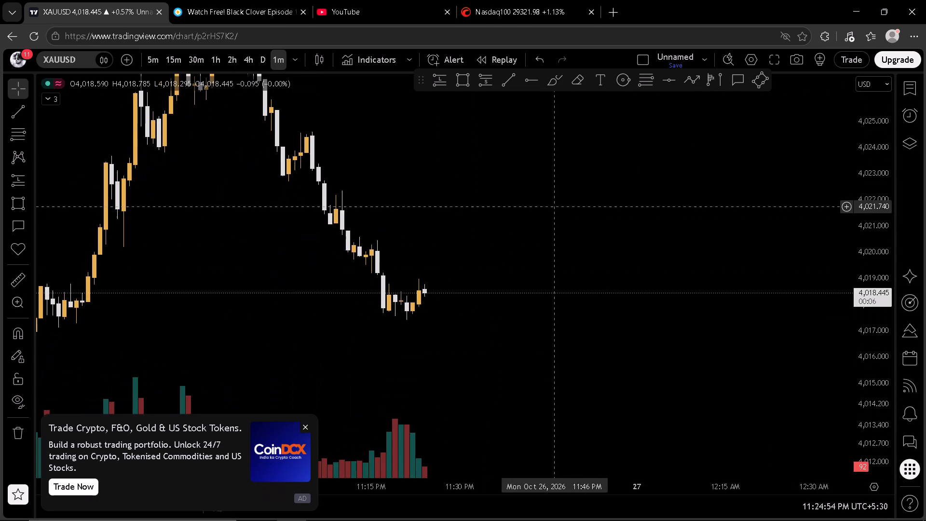
pyautogui.scroll(10, 847, 281)
pyautogui.scroll(-4, 794, 270)
pyautogui.scroll(-5, 746, 269)
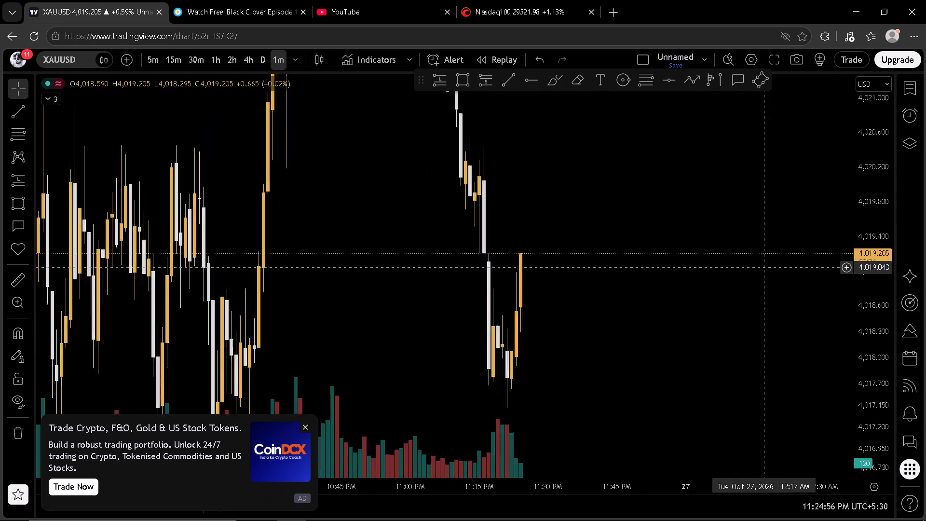
pyautogui.scroll(-7, 886, 239)
pyautogui.scroll(-3, 737, 267)
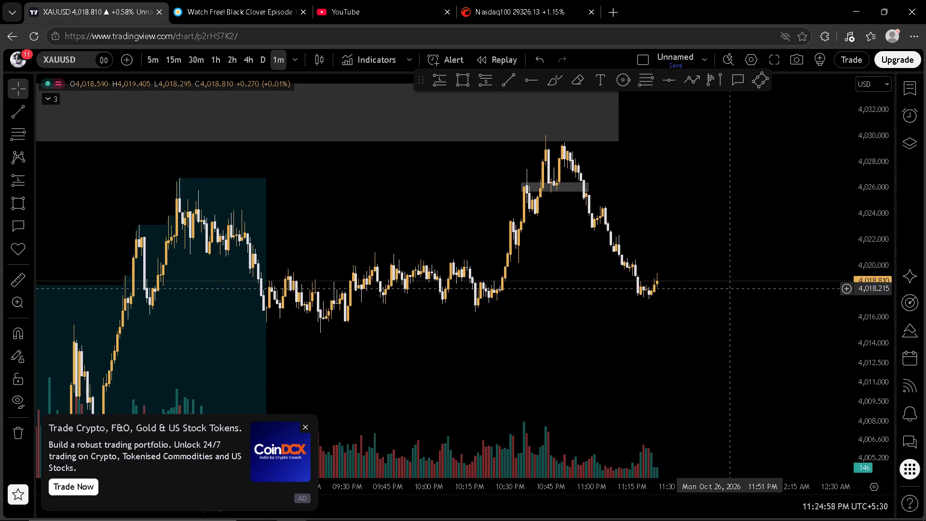
# Show XAUUSD on the 5-minute timeframe and draw a rectangle zone from about 4,016.5 to 4,020 over the latest candles.
pyautogui.click(150, 56)
pyautogui.scroll(3, 635, 323)
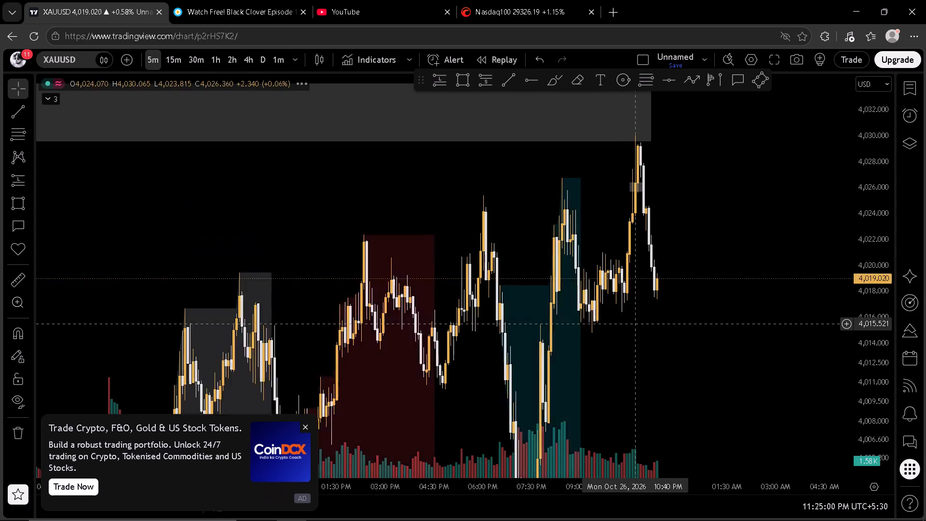
pyautogui.scroll(1, 635, 323)
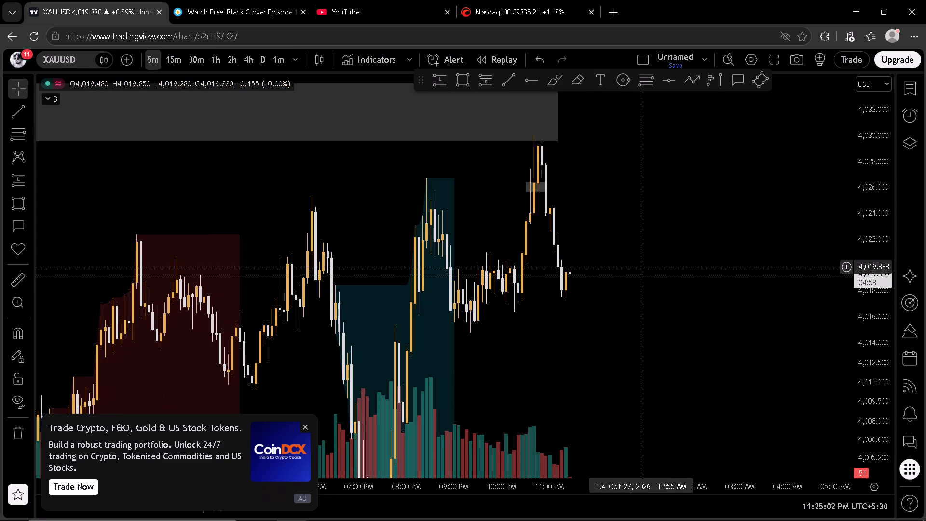
pyautogui.click(462, 81)
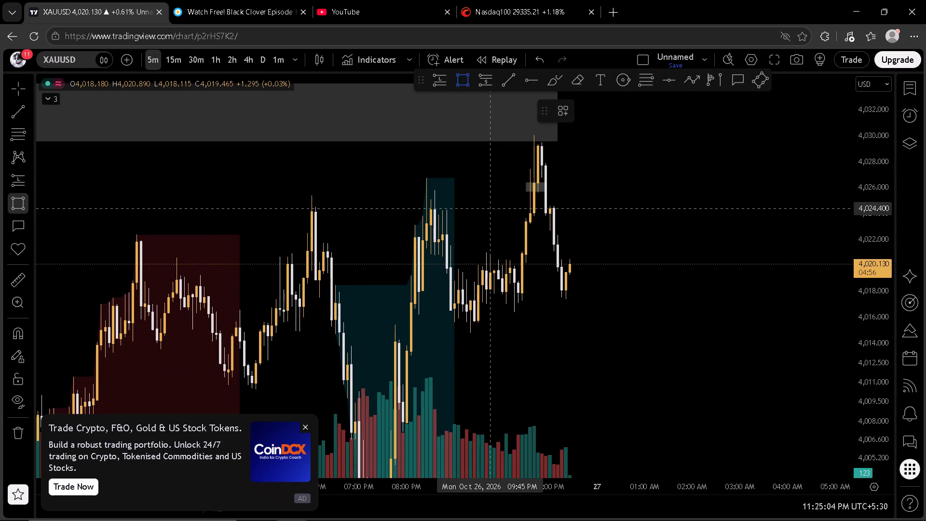
pyautogui.click(512, 266)
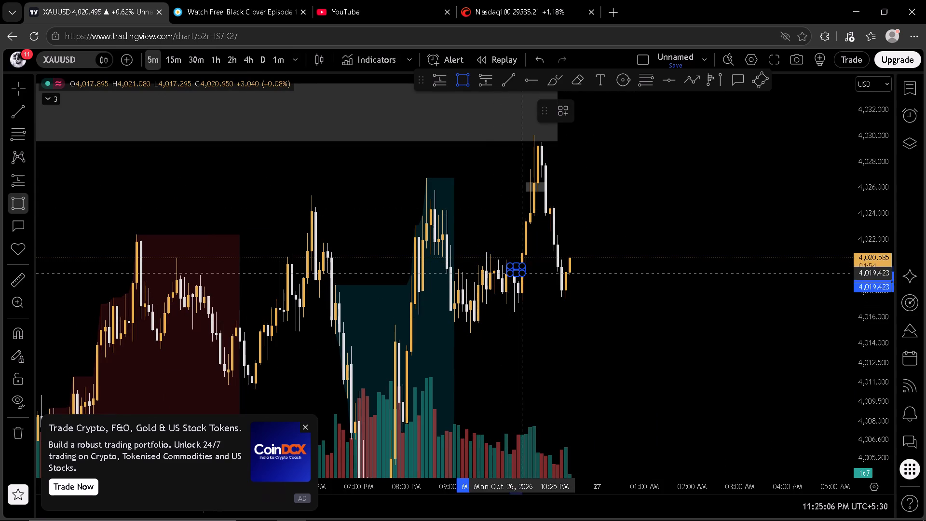
pyautogui.click(597, 310)
pyautogui.click(630, 293)
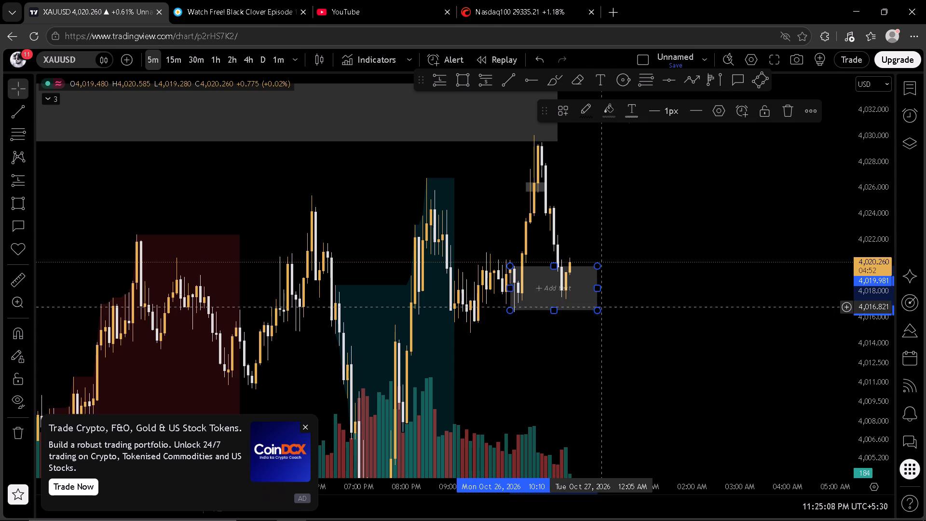
# Examine the new XAUUSD zone up close and check the 5-minute US100 chart against its zones.
pyautogui.scroll(13, 841, 275)
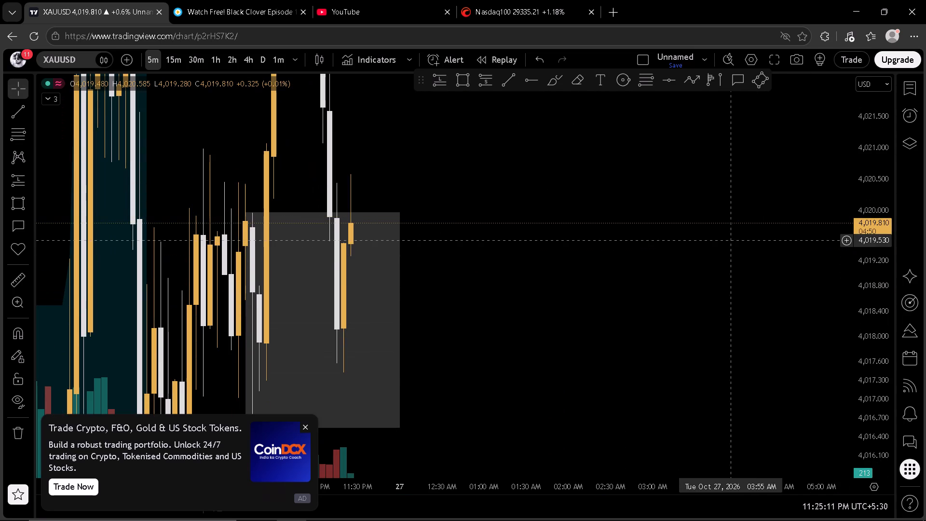
pyautogui.moveTo(695, 240); pyautogui.dragTo(786, 254)
pyautogui.press('space')
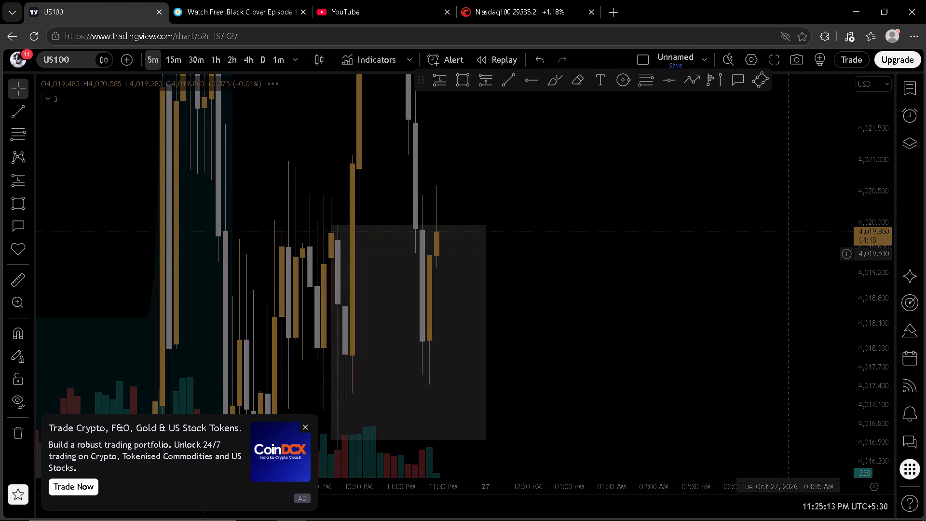
pyautogui.moveTo(702, 245); pyautogui.dragTo(718, 275)
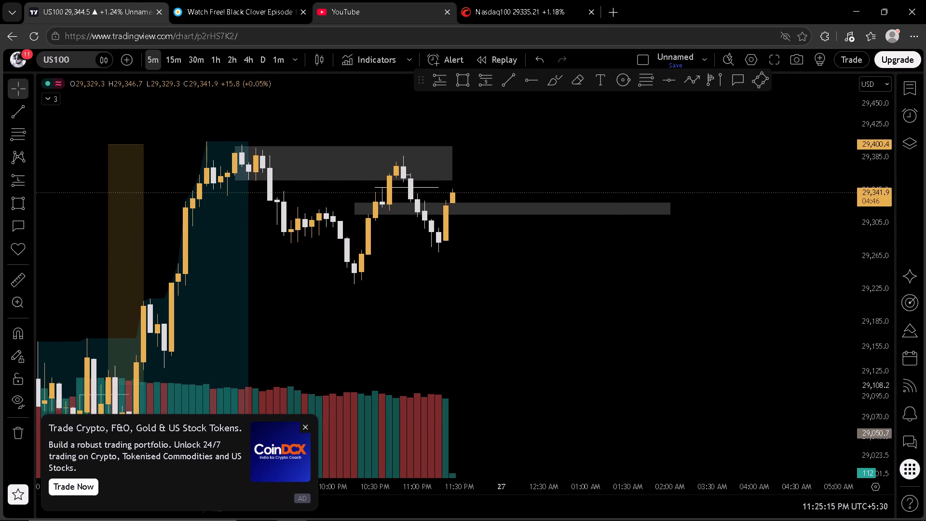
# Switch to cTrader and examine Nasdaq100's 1-minute price action around the 29340 line, comparing it with US100 in TradingView.
pyautogui.click(508, 0)
pyautogui.moveTo(661, 201); pyautogui.dragTo(662, 296)
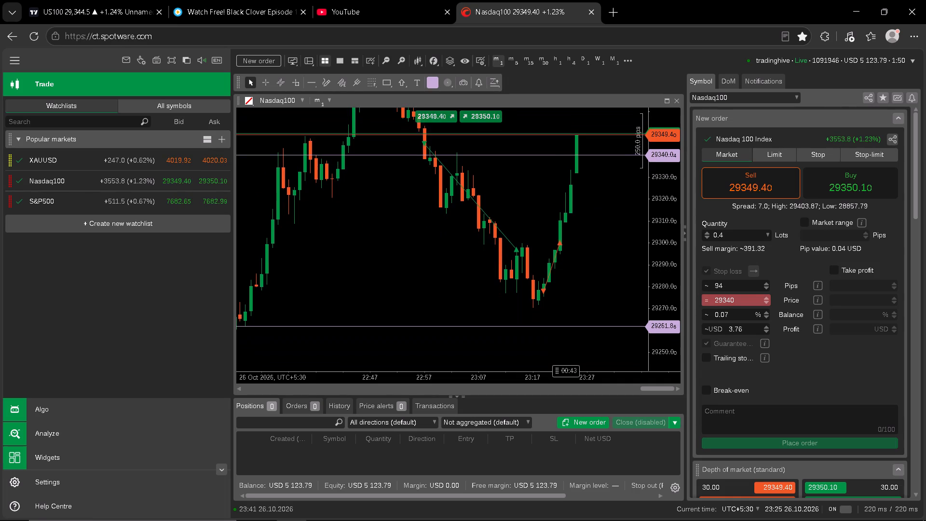
pyautogui.moveTo(608, 221); pyautogui.dragTo(594, 287)
pyautogui.scroll(-7, 611, 273)
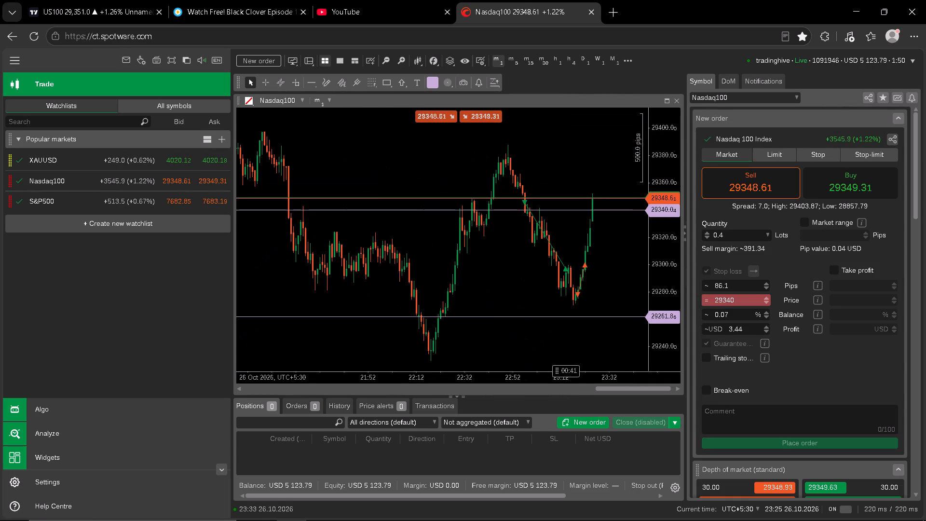
pyautogui.scroll(-2, 612, 271)
pyautogui.scroll(8, 612, 271)
pyautogui.moveTo(612, 269); pyautogui.dragTo(583, 265)
pyautogui.click(114, 0)
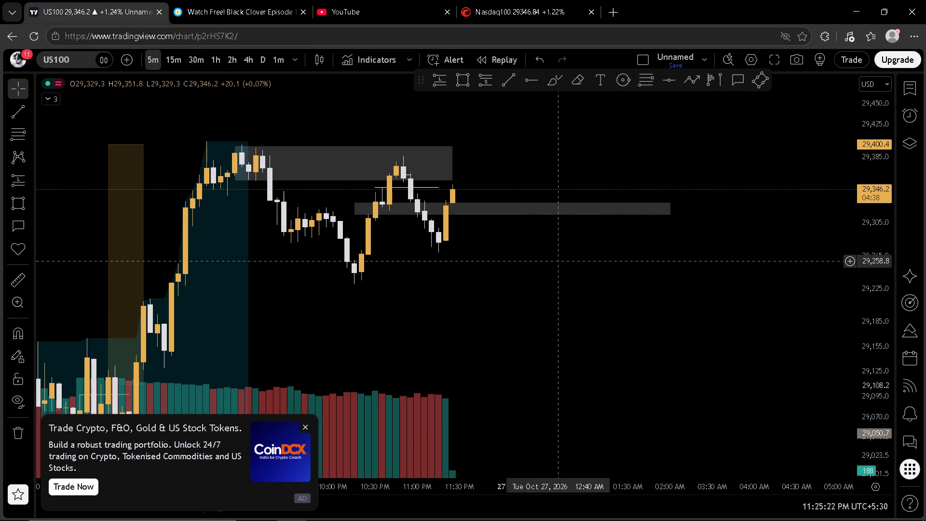
# Return to cTrader, open the XAUUSD chart and move the 4019.57 horizontal line down to about 4017.65, below the recent lows.
pyautogui.click(514, 0)
pyautogui.click(47, 165)
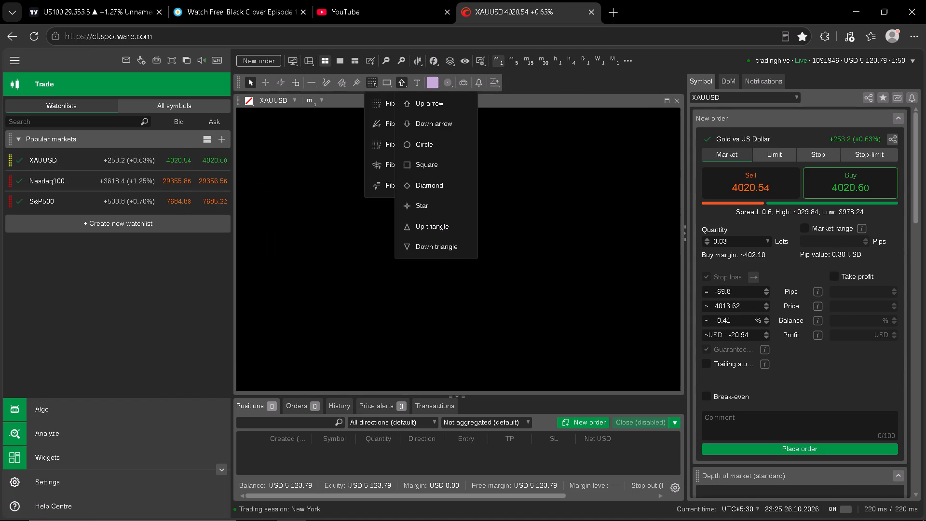
pyautogui.click(596, 221)
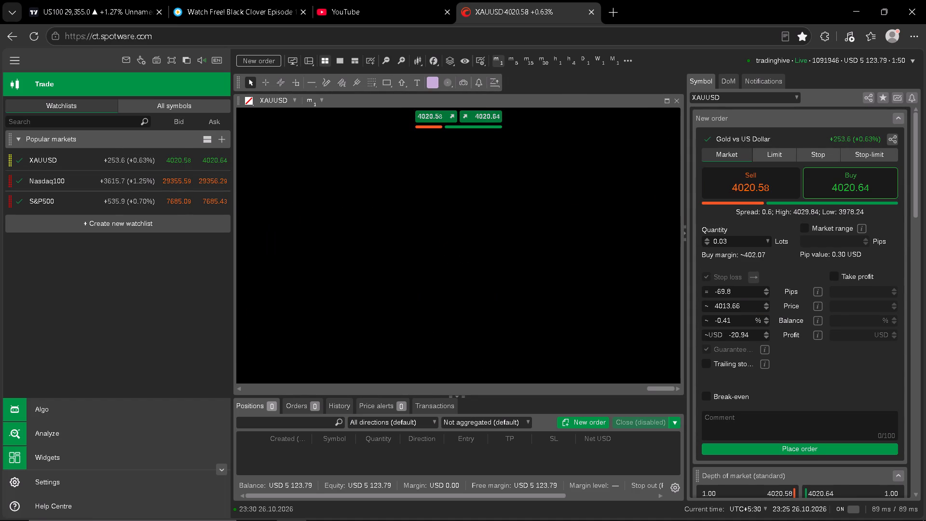
pyautogui.moveTo(577, 260); pyautogui.dragTo(566, 233)
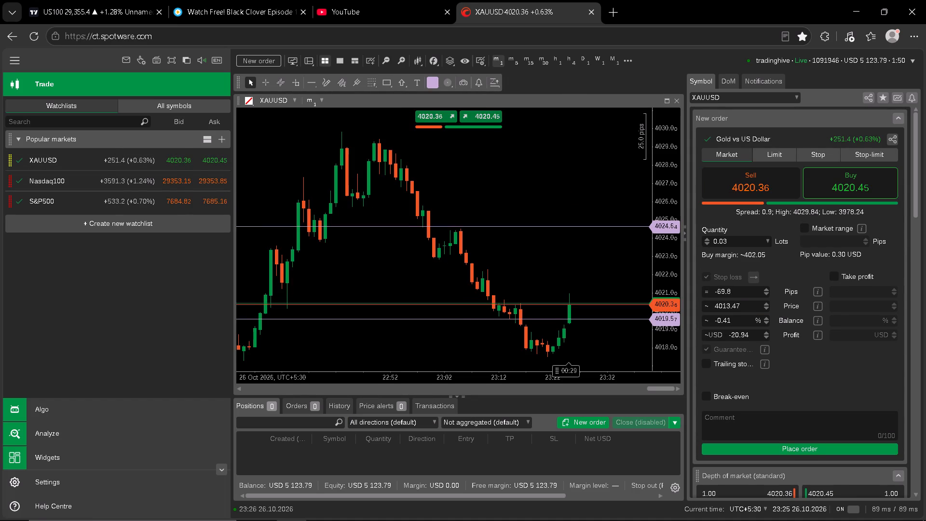
pyautogui.moveTo(566, 233); pyautogui.dragTo(565, 218)
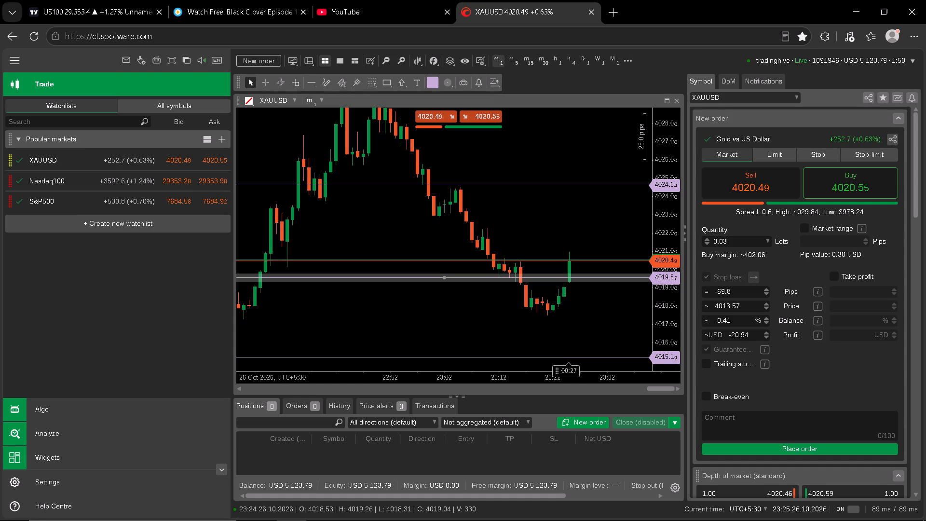
pyautogui.moveTo(558, 279); pyautogui.dragTo(562, 314)
# Set the XAUUSD buy order's stop loss price to 4017.
pyautogui.click(749, 307)
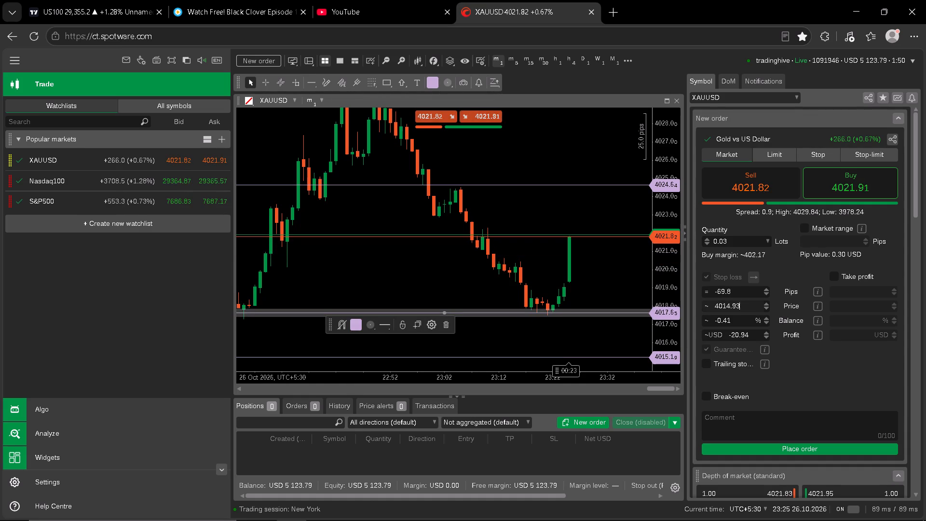
pyautogui.press('BackSpace')
pyautogui.press('BackSpace')
pyautogui.press('BackSpace')
pyautogui.press('BackSpace')
pyautogui.write('17')
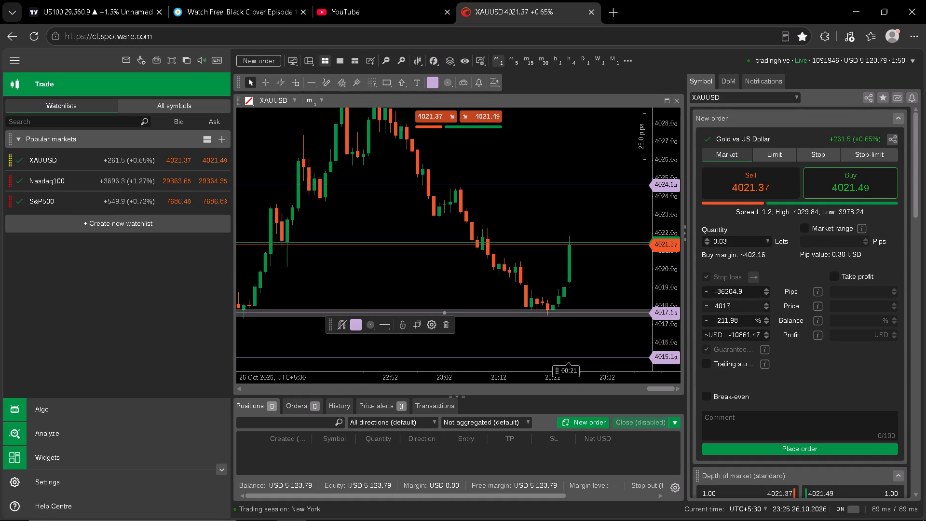
pyautogui.click(795, 370)
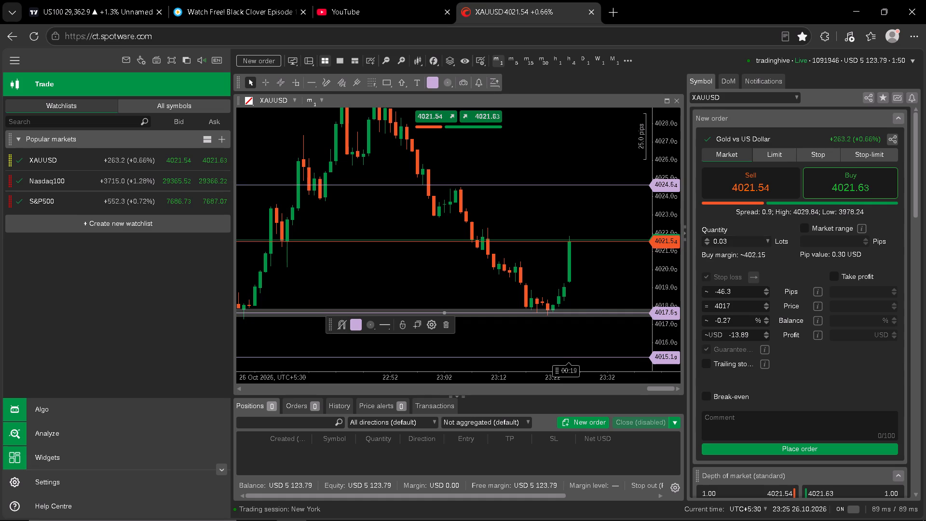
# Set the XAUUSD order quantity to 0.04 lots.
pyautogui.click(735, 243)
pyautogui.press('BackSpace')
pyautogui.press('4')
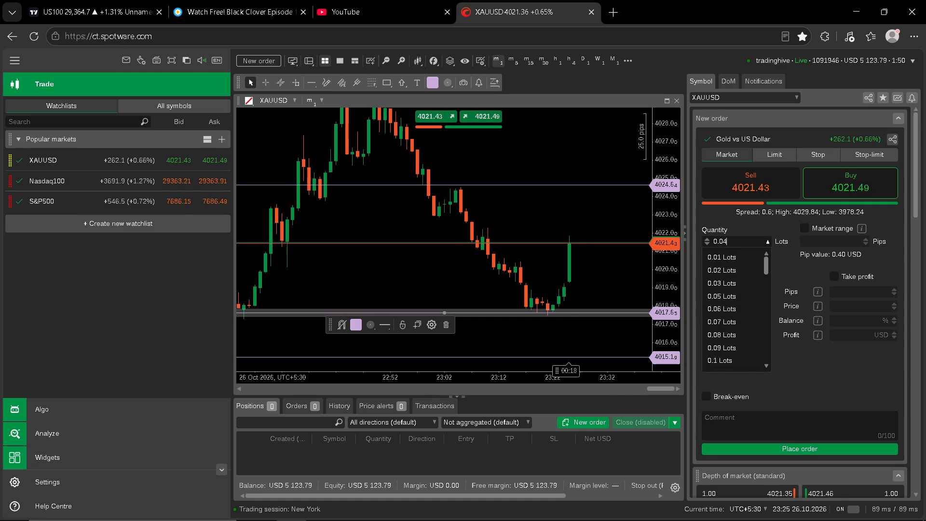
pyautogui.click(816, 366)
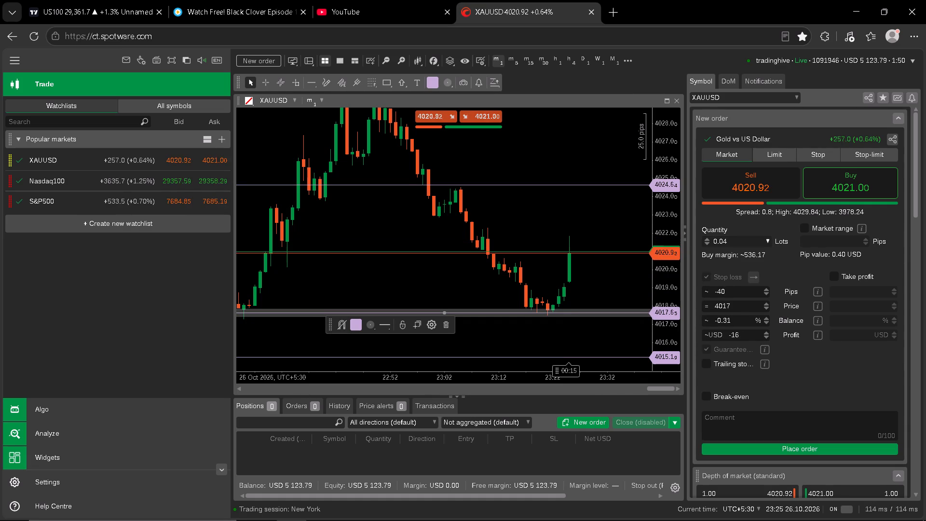
# Set the XAUUSD quantity to 0.05 lots and place the market buy order.
pyautogui.click(736, 240)
pyautogui.press('BackSpace')
pyautogui.press('5')
pyautogui.click(815, 382)
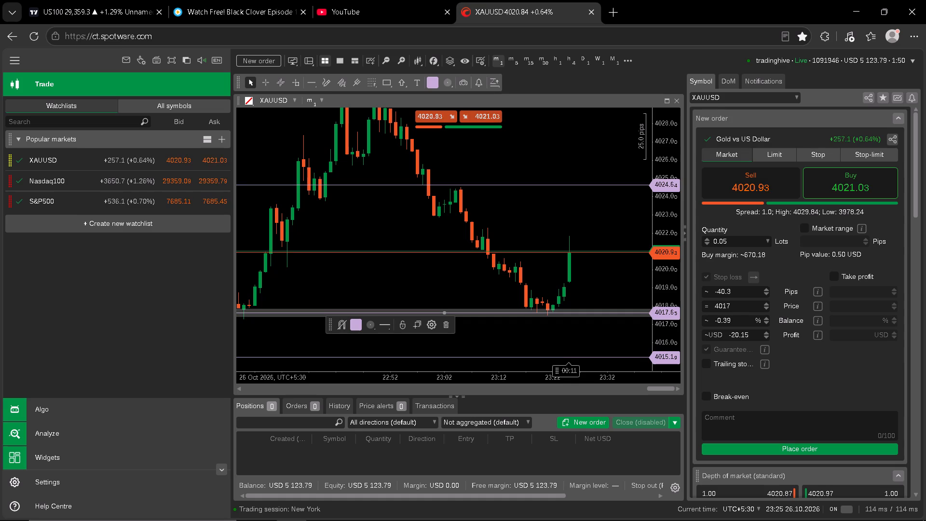
pyautogui.click(807, 452)
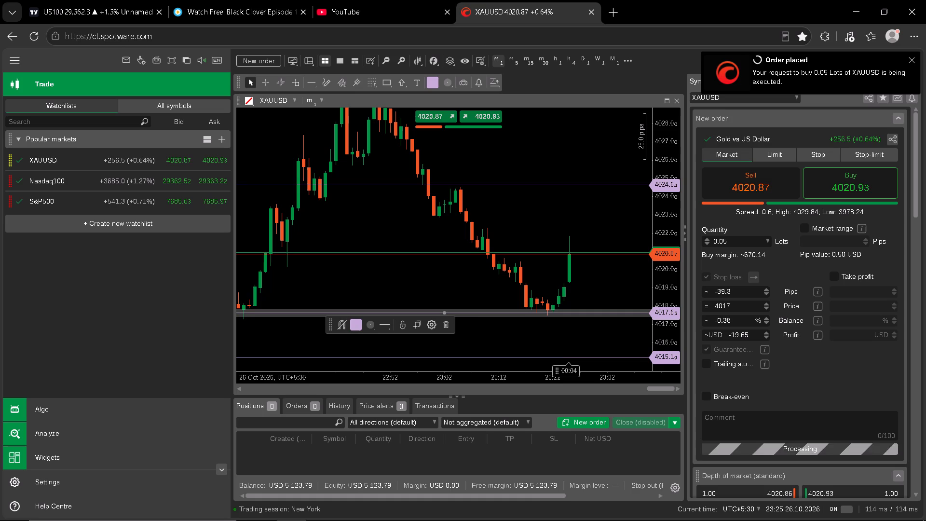
# Raise the open XAUUSD position's stop loss to 4017.48 on the chart.
pyautogui.click(549, 276)
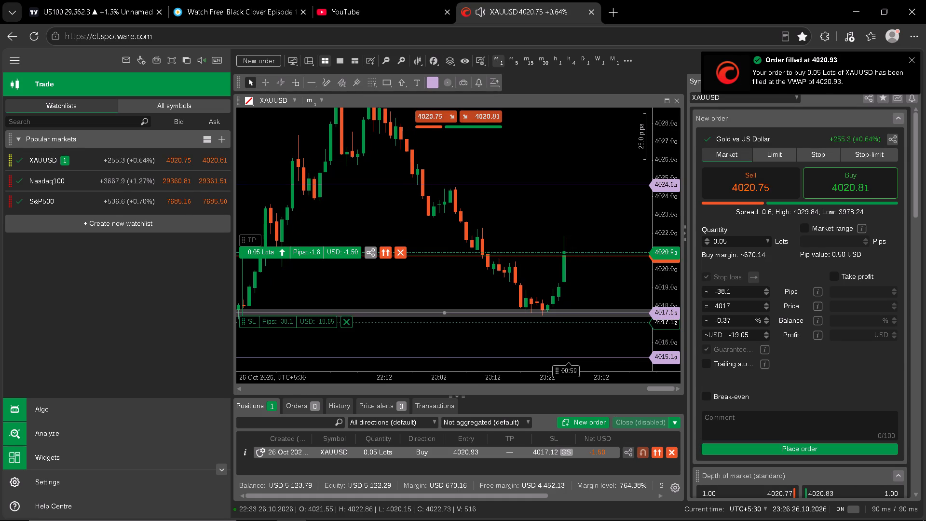
pyautogui.moveTo(292, 324); pyautogui.dragTo(293, 317)
pyautogui.click(617, 289)
pyautogui.moveTo(619, 287); pyautogui.dragTo(619, 293)
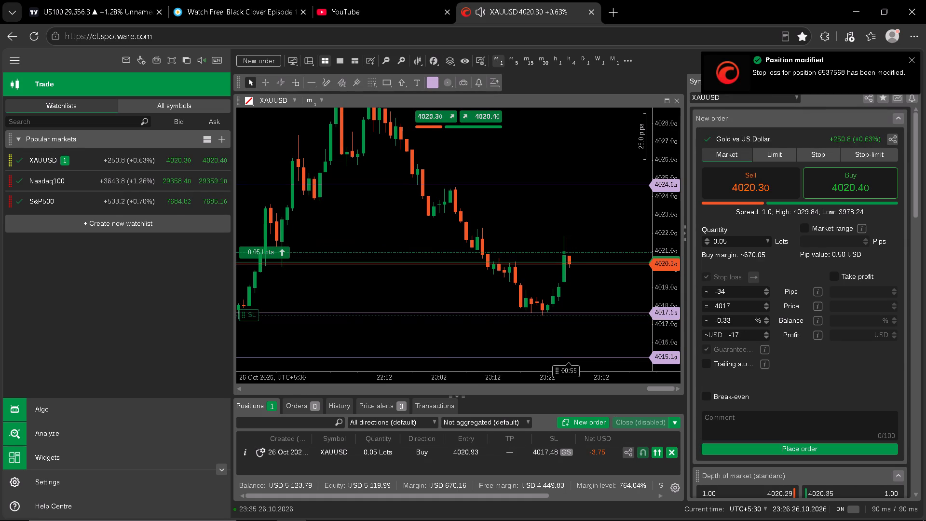
pyautogui.moveTo(619, 293); pyautogui.dragTo(616, 310)
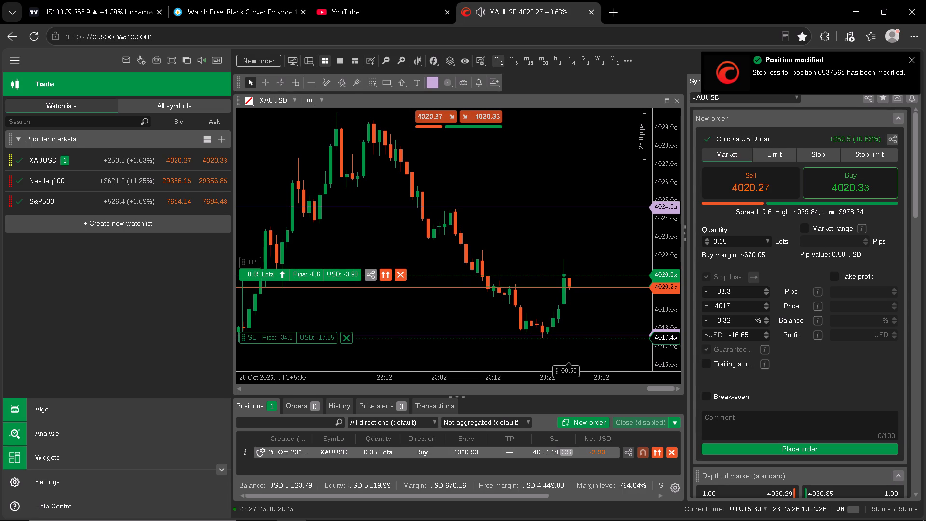
pyautogui.click(577, 276)
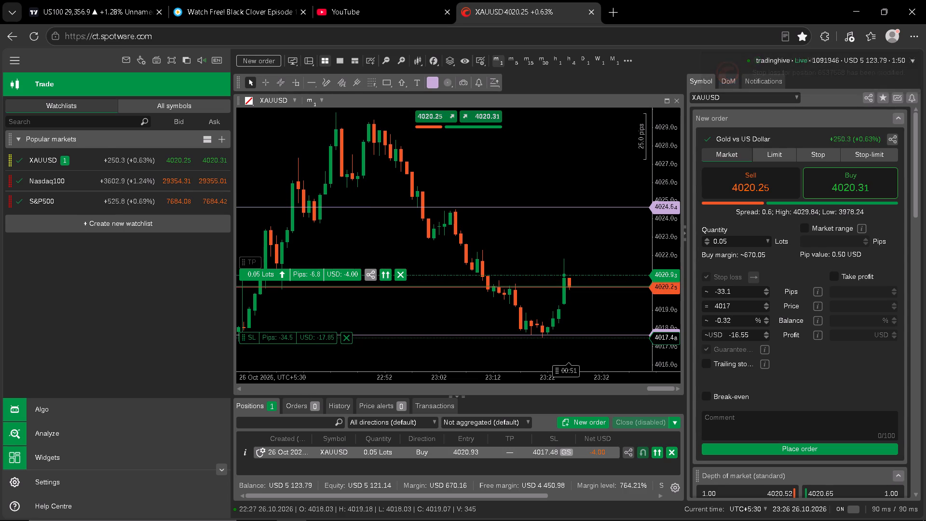
# Add a take profit at 4026.81 to the XAUUSD position, above the 4024.64 line.
pyautogui.moveTo(252, 260); pyautogui.dragTo(274, 209)
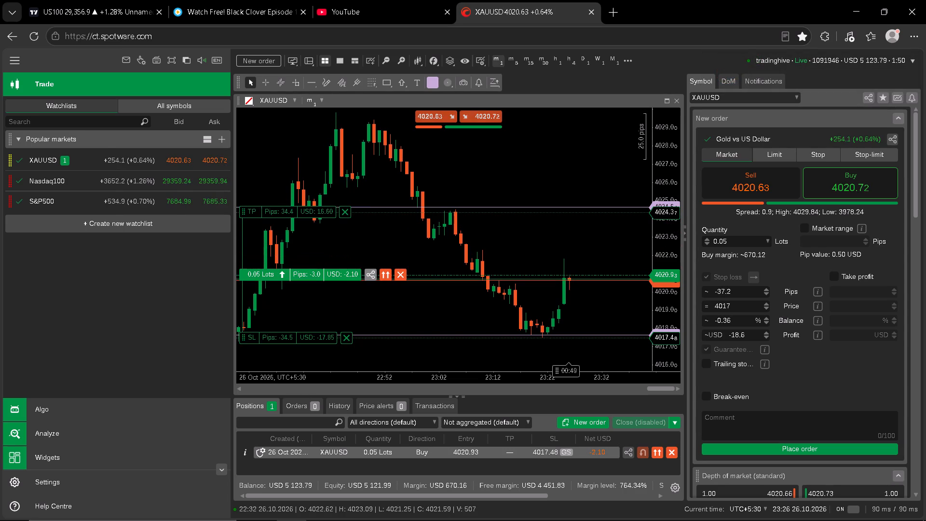
pyautogui.moveTo(274, 209); pyautogui.dragTo(272, 183)
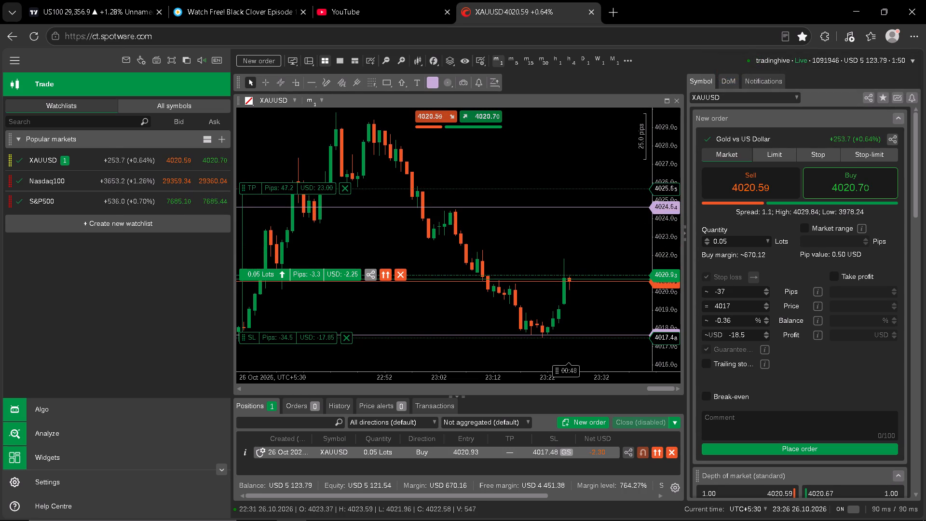
pyautogui.moveTo(272, 183); pyautogui.dragTo(269, 174)
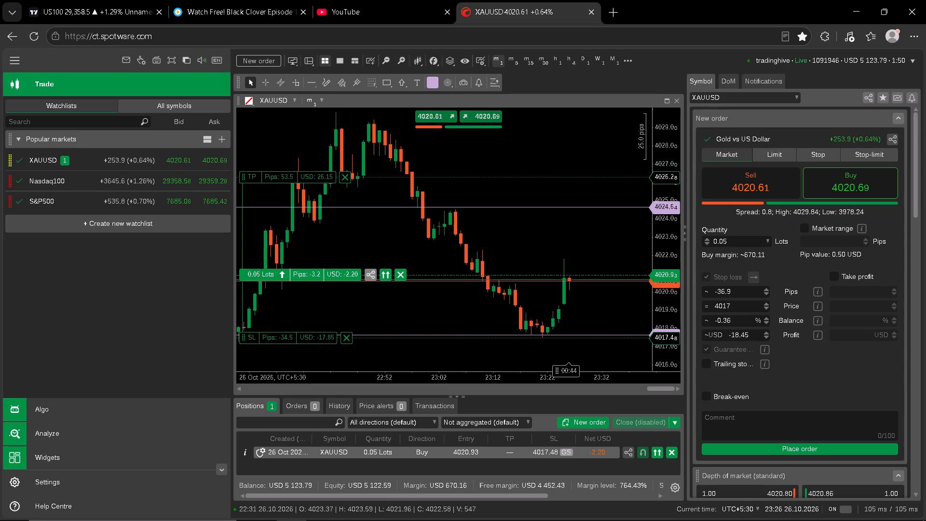
pyautogui.moveTo(269, 174); pyautogui.dragTo(267, 165)
pyautogui.click(574, 198)
# Show XAUUSD on the 5-minute timeframe and examine price against the position's entry, stop loss, take profit and horizontal levels.
pyautogui.moveTo(603, 242); pyautogui.dragTo(558, 243)
pyautogui.click(514, 62)
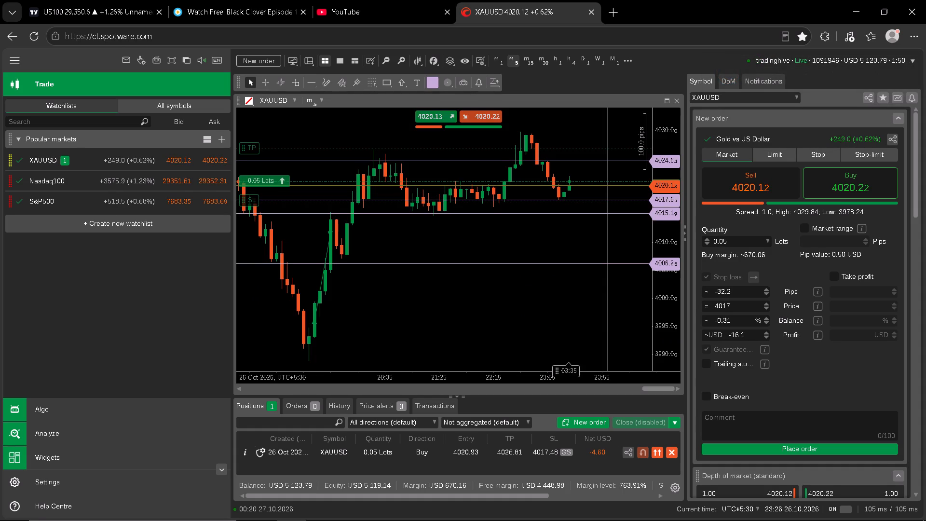
pyautogui.moveTo(587, 297); pyautogui.dragTo(590, 350)
pyautogui.scroll(2, 674, 340)
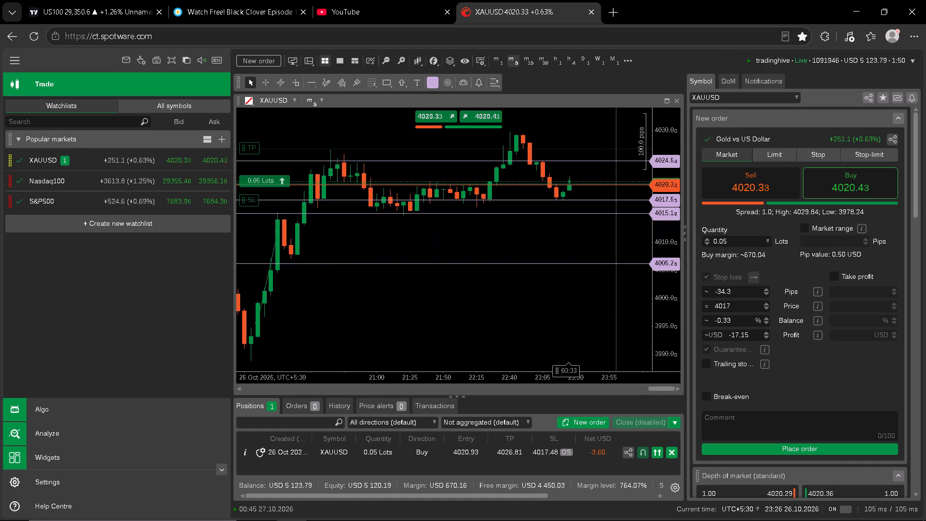
pyautogui.moveTo(674, 341); pyautogui.dragTo(659, 219)
pyautogui.moveTo(615, 243); pyautogui.dragTo(612, 299)
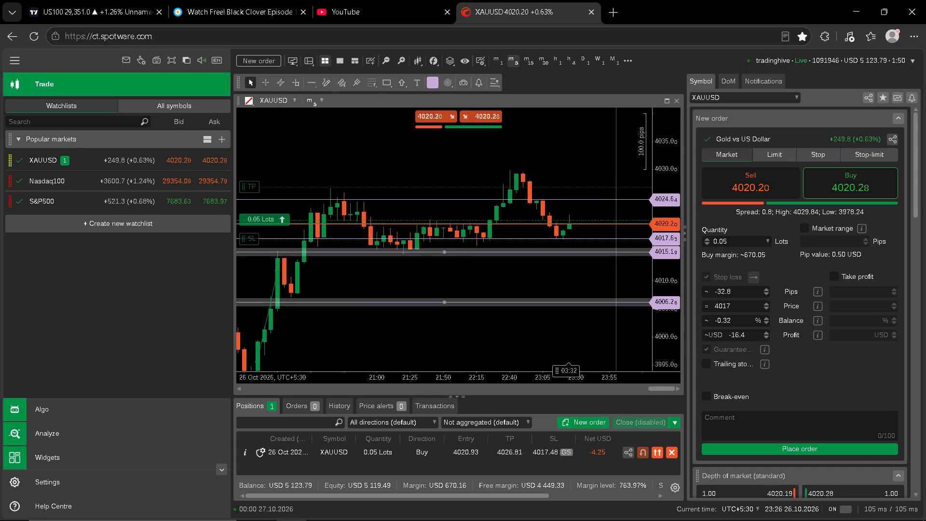
pyautogui.moveTo(612, 299); pyautogui.dragTo(612, 302)
pyautogui.click(610, 297)
pyautogui.moveTo(672, 300); pyautogui.dragTo(658, 150)
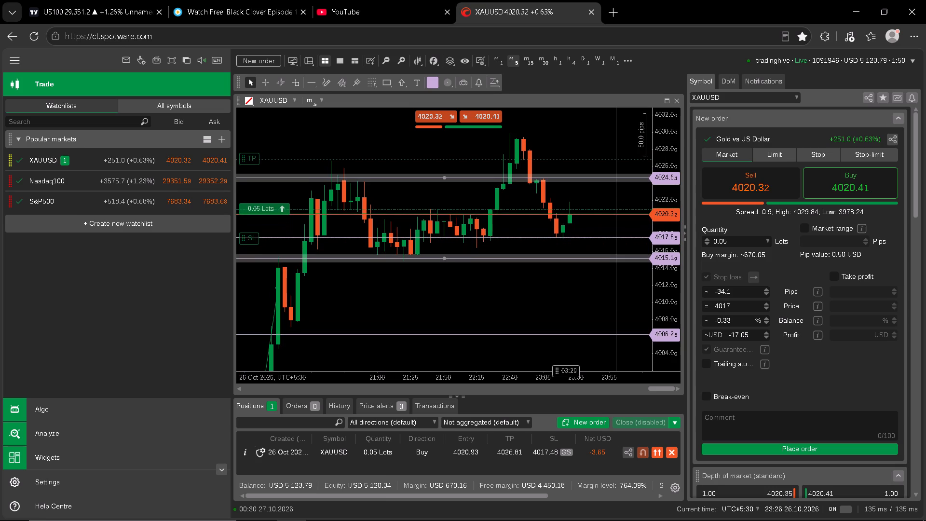
pyautogui.moveTo(580, 196); pyautogui.dragTo(583, 269)
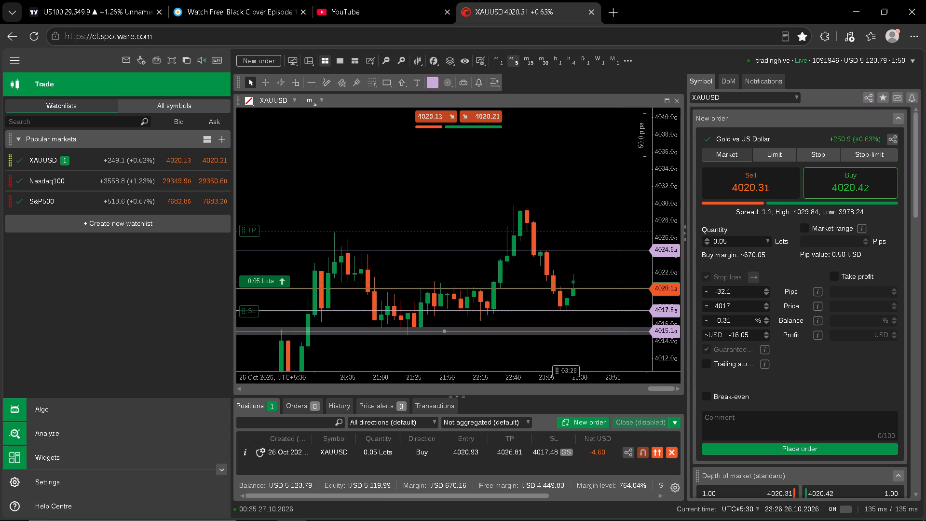
pyautogui.moveTo(669, 296); pyautogui.dragTo(652, 162)
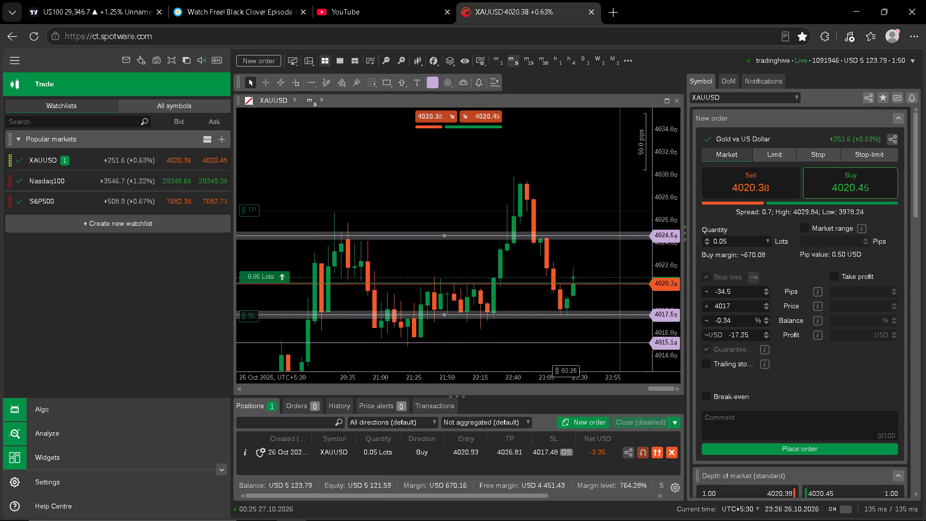
pyautogui.moveTo(666, 278); pyautogui.dragTo(659, 242)
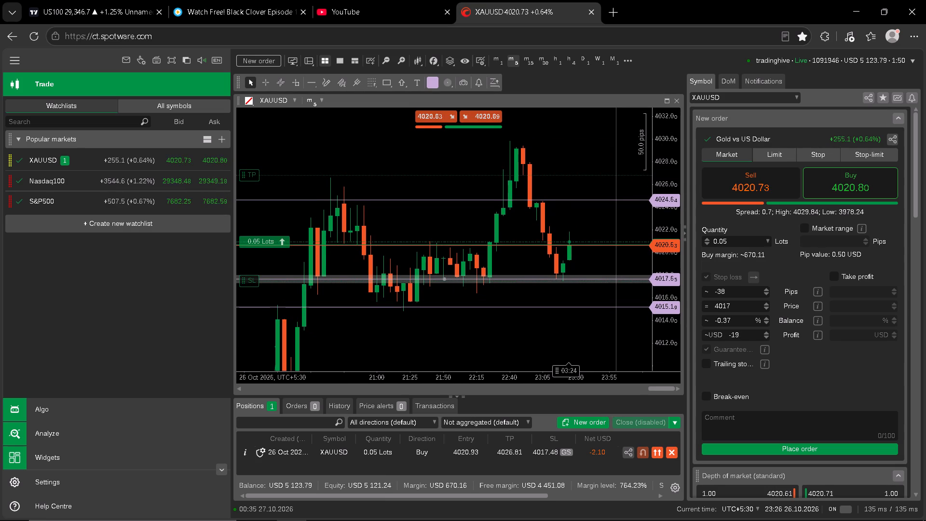
pyautogui.moveTo(662, 261); pyautogui.dragTo(663, 164)
pyautogui.moveTo(577, 214); pyautogui.dragTo(561, 236)
pyautogui.click(561, 238)
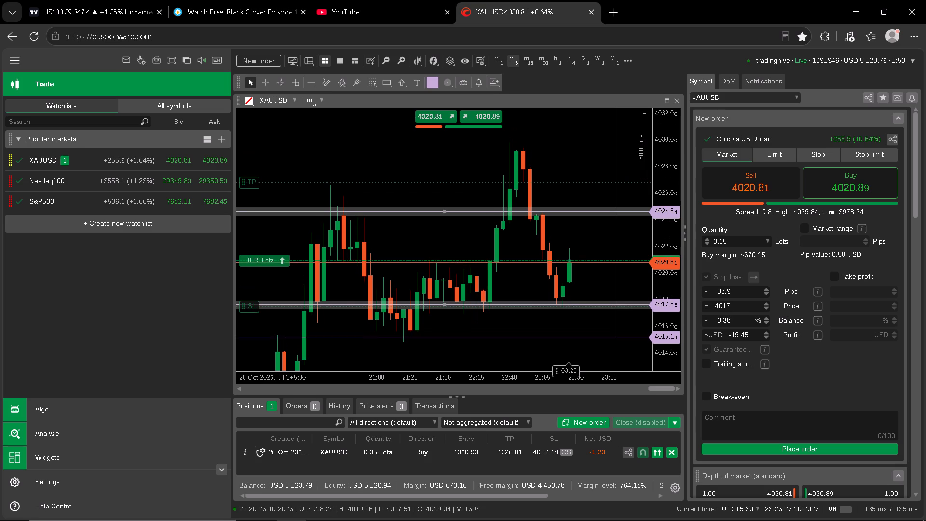
pyautogui.click(573, 238)
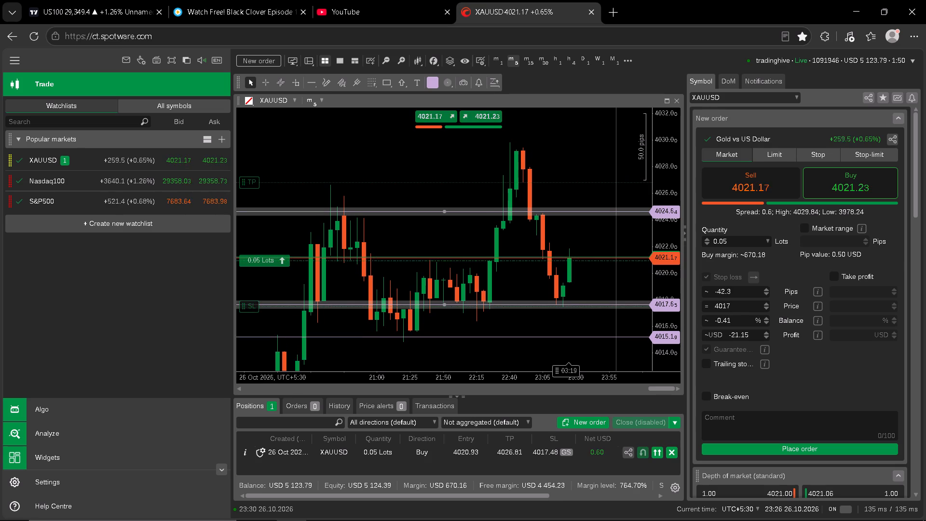
pyautogui.click(576, 239)
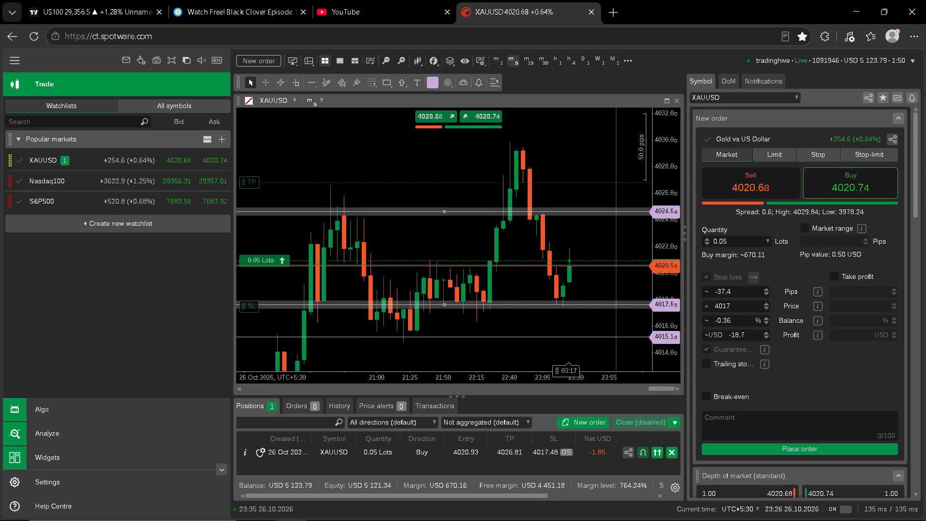
pyautogui.moveTo(665, 286); pyautogui.dragTo(664, 243)
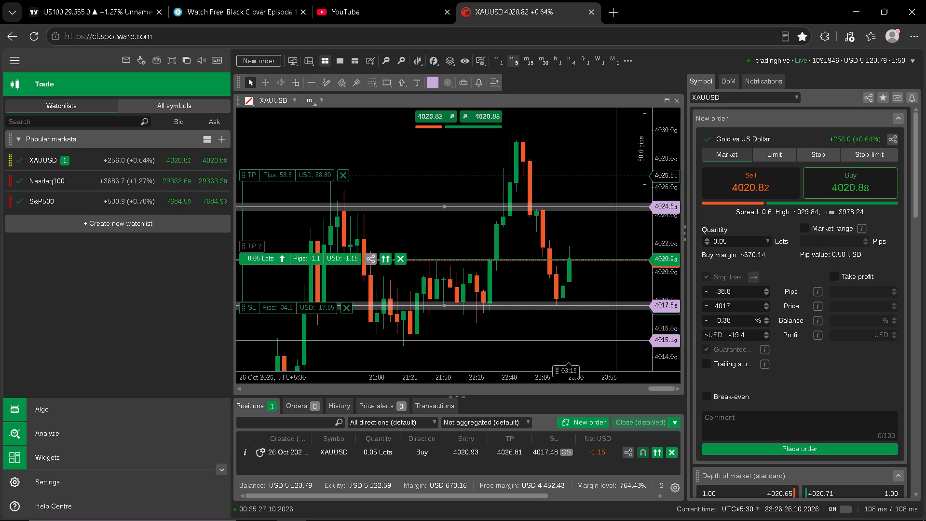
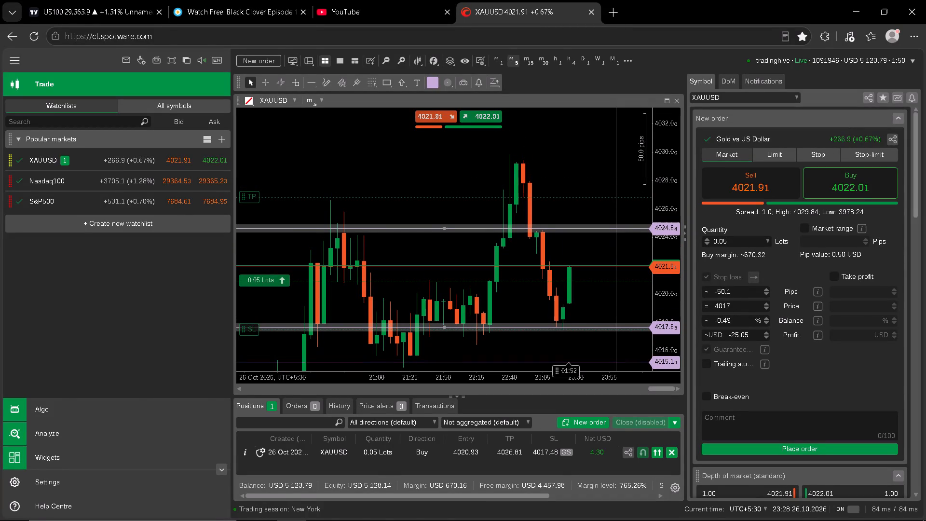
# Switch to TradingView and, on the 30-minute XAUUSD chart, draw a horizontal ray at 4,034.073 from the high along the upper grey zone's top edge.
pyautogui.click(68, 0)
pyautogui.press('space')
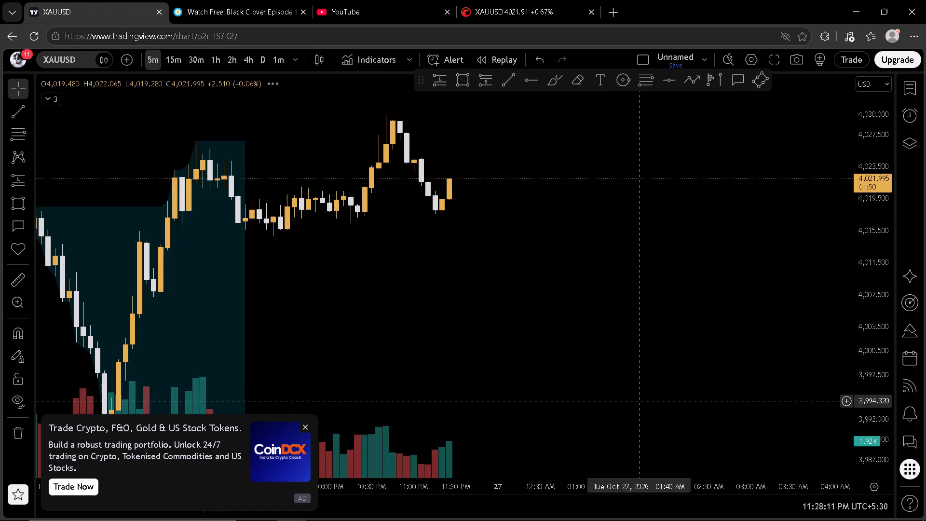
pyautogui.moveTo(603, 356); pyautogui.dragTo(625, 393)
pyautogui.click(187, 61)
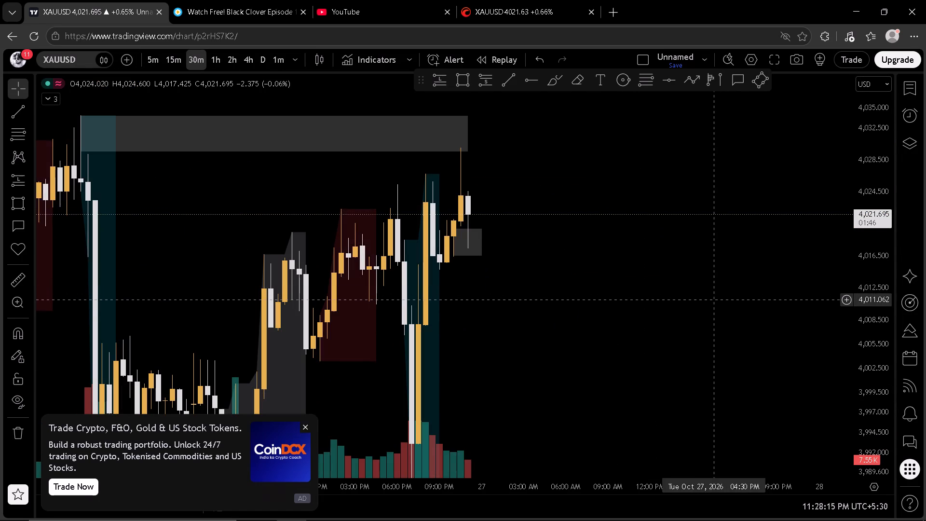
pyautogui.moveTo(592, 285); pyautogui.dragTo(624, 307)
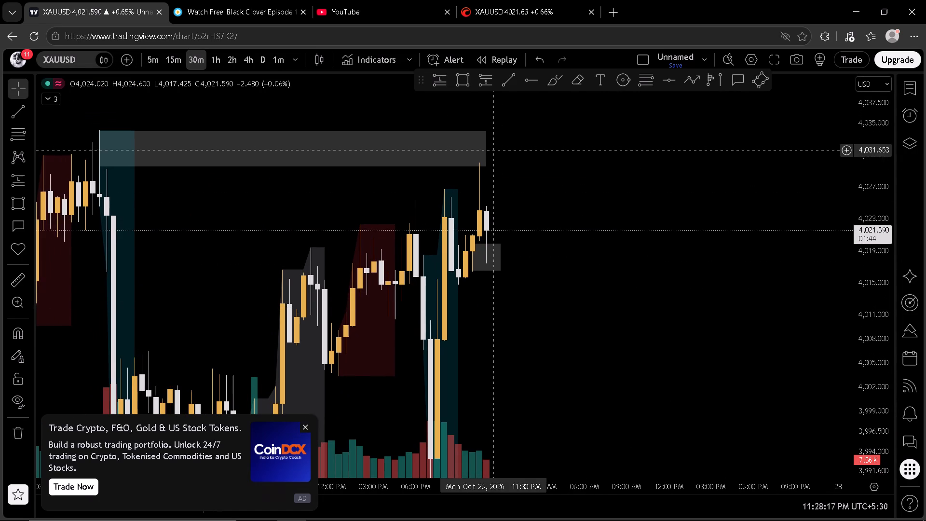
pyautogui.click(534, 78)
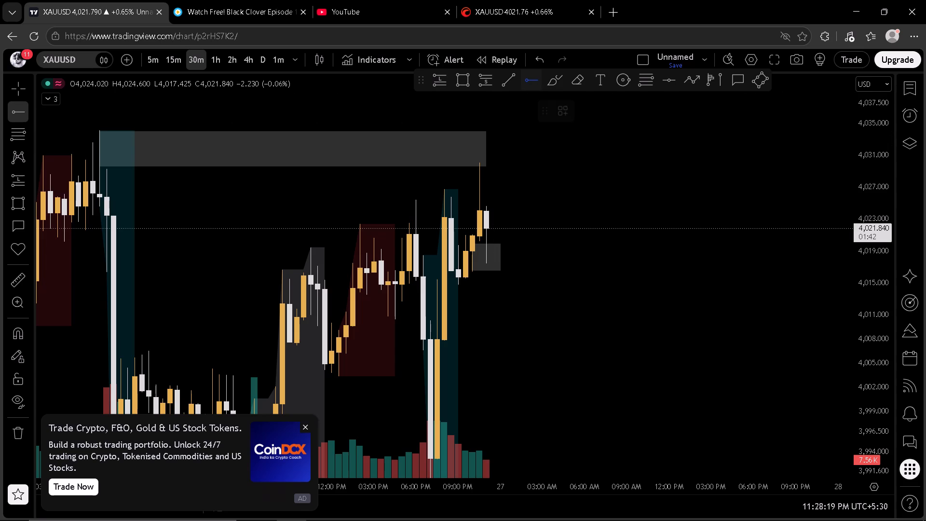
pyautogui.click(98, 130)
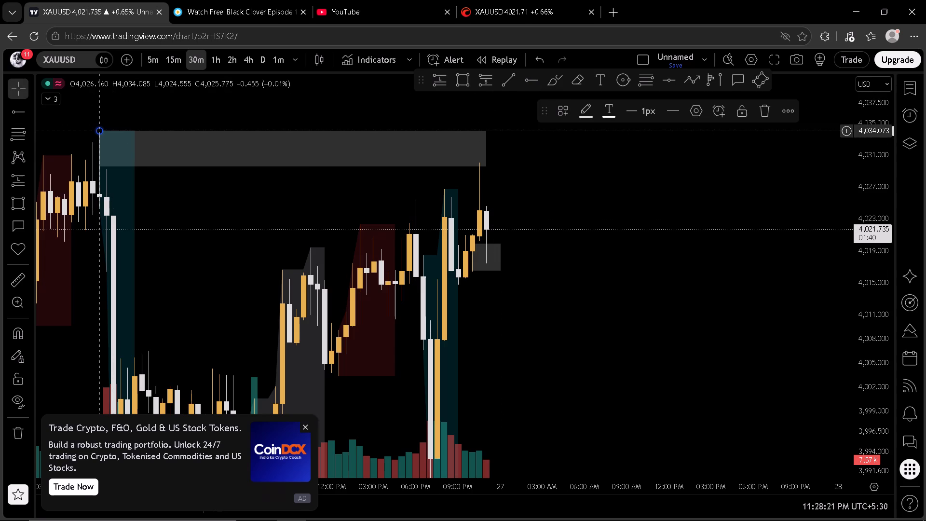
pyautogui.click(618, 188)
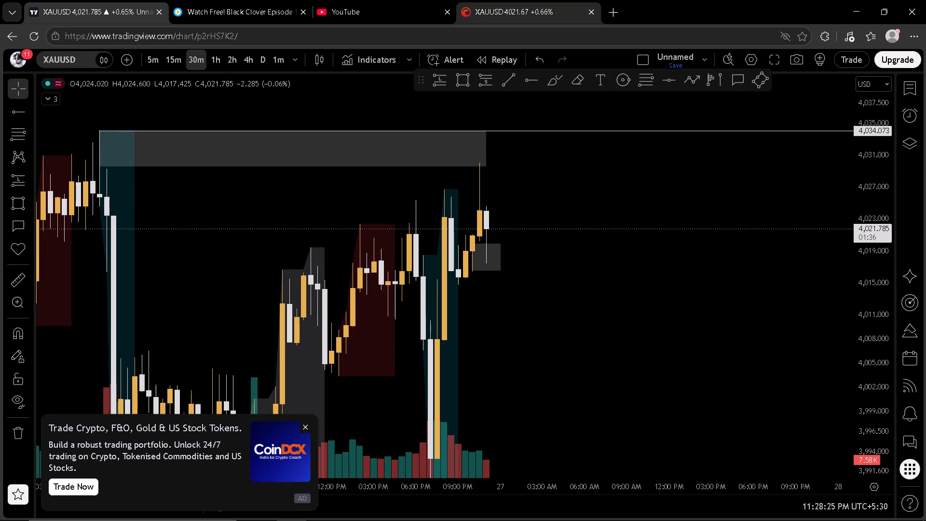
# Switch back to cTrader and raise the open XAUUSD position's take profit to 4034.67 on the chart.
pyautogui.click(517, 0)
pyautogui.moveTo(666, 159); pyautogui.dragTo(667, 175)
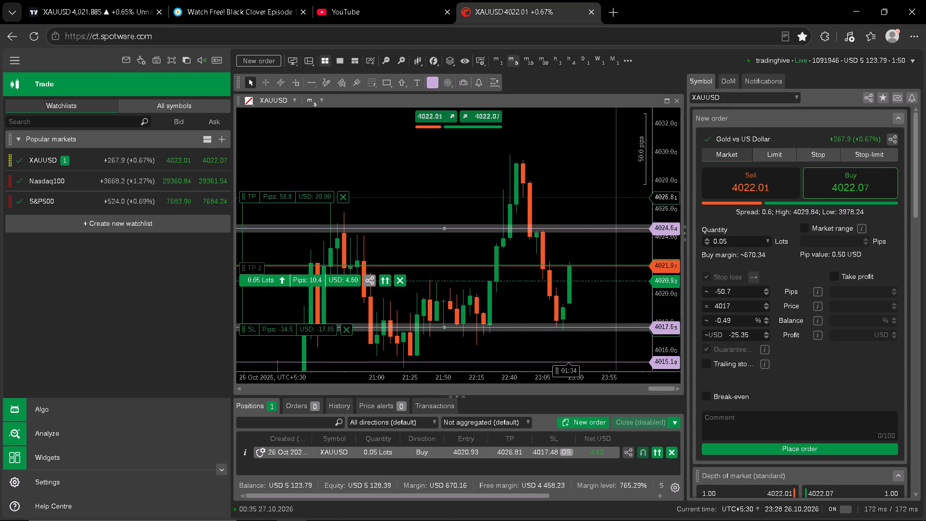
pyautogui.moveTo(667, 175); pyautogui.dragTo(660, 242)
pyautogui.moveTo(572, 153); pyautogui.dragTo(567, 213)
pyautogui.moveTo(273, 254); pyautogui.dragTo(284, 192)
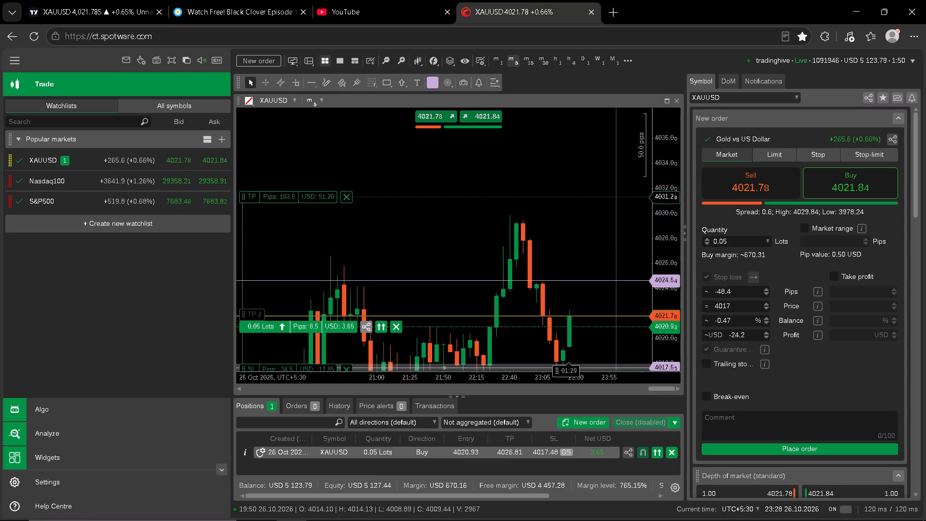
pyautogui.moveTo(284, 192); pyautogui.dragTo(293, 156)
pyautogui.click(375, 221)
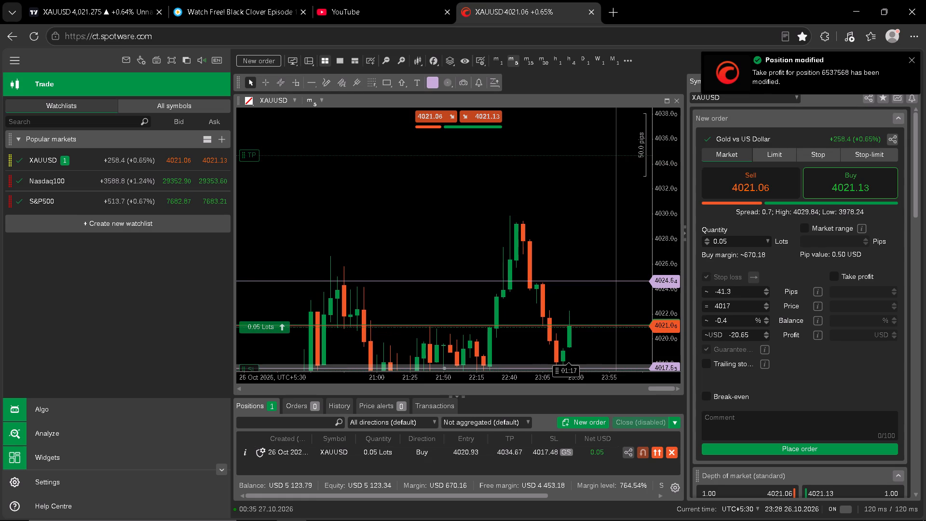
# Examine the 5-minute XAUUSD price action against the position's entry, stop loss, take profit and horizontal levels.
pyautogui.moveTo(670, 195); pyautogui.dragTo(668, 240)
pyautogui.moveTo(585, 226); pyautogui.dragTo(566, 189)
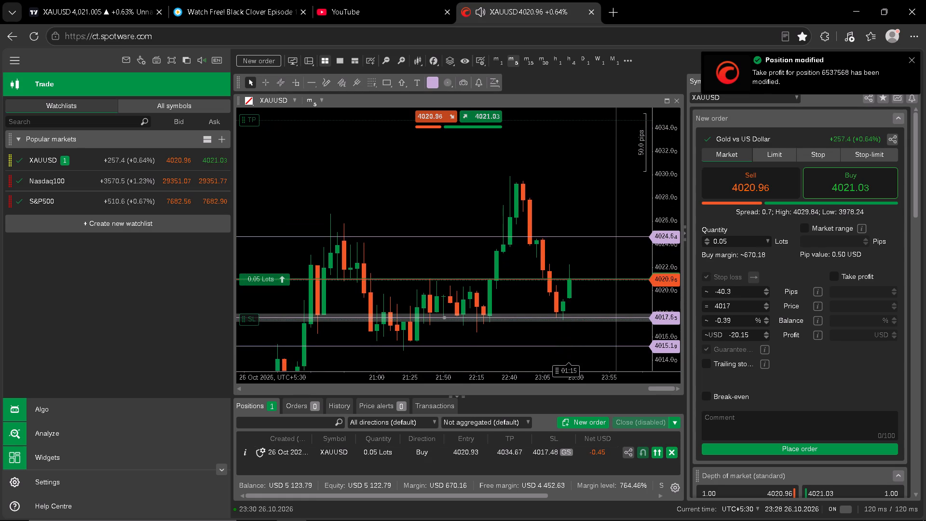
pyautogui.moveTo(671, 258); pyautogui.dragTo(663, 182)
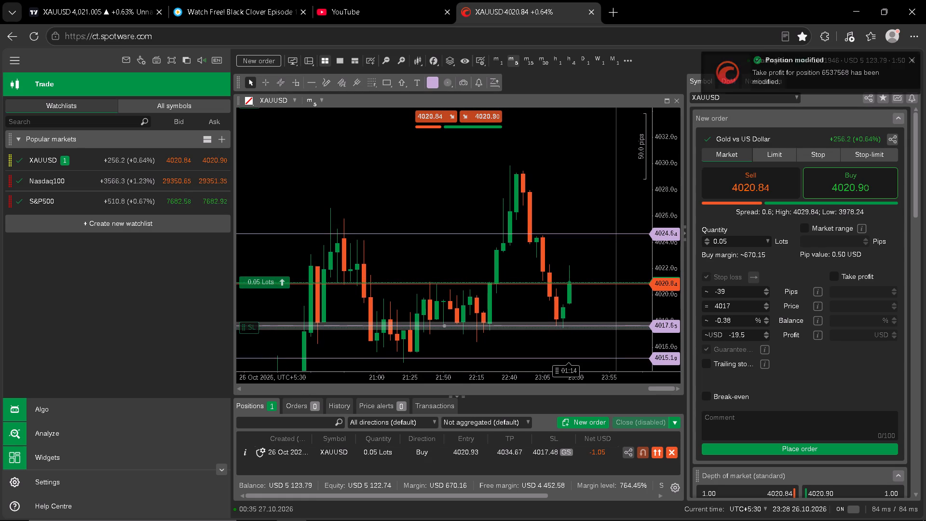
pyautogui.moveTo(589, 171); pyautogui.dragTo(579, 200)
pyautogui.moveTo(666, 176); pyautogui.dragTo(666, 201)
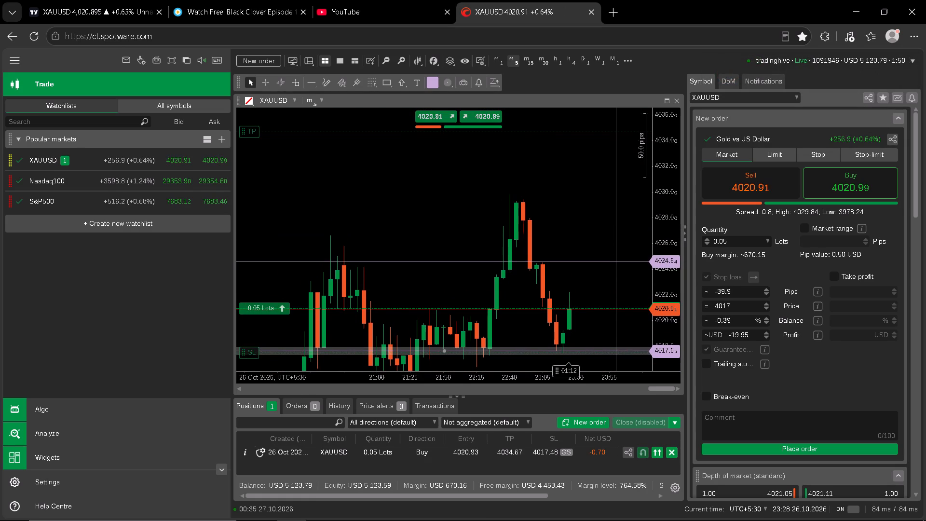
pyautogui.moveTo(666, 201); pyautogui.dragTo(665, 207)
pyautogui.moveTo(573, 199); pyautogui.dragTo(562, 201)
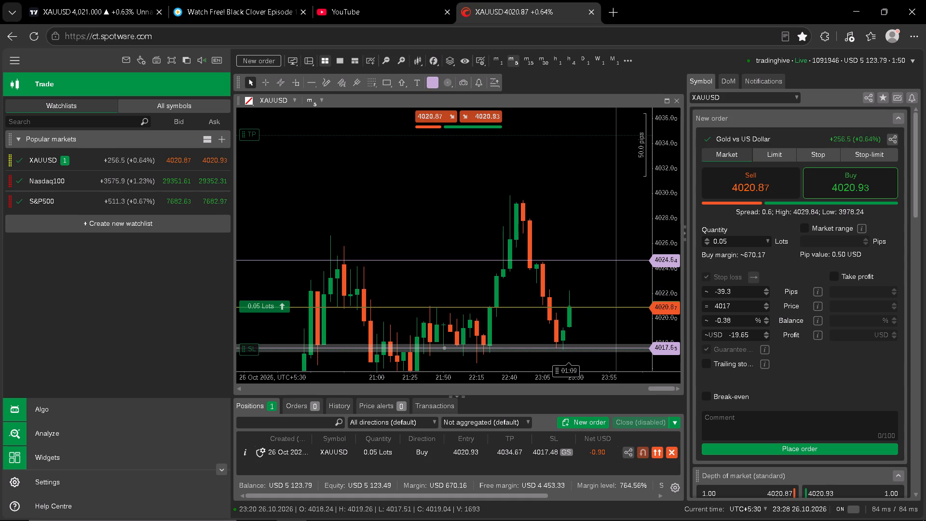
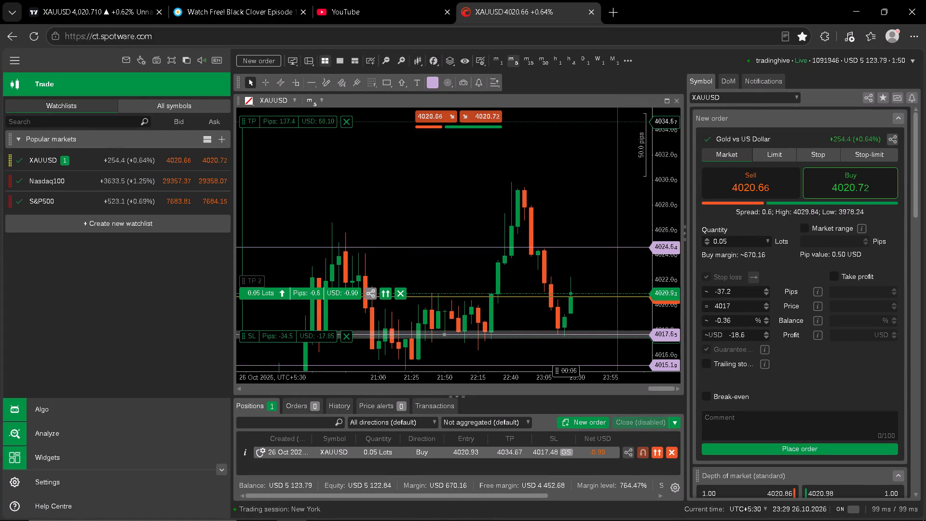
# Switch the XAUUSD chart to the 1-minute timeframe and examine recent price action around the open position's entry, stop loss and horizontal levels.
pyautogui.click(493, 63)
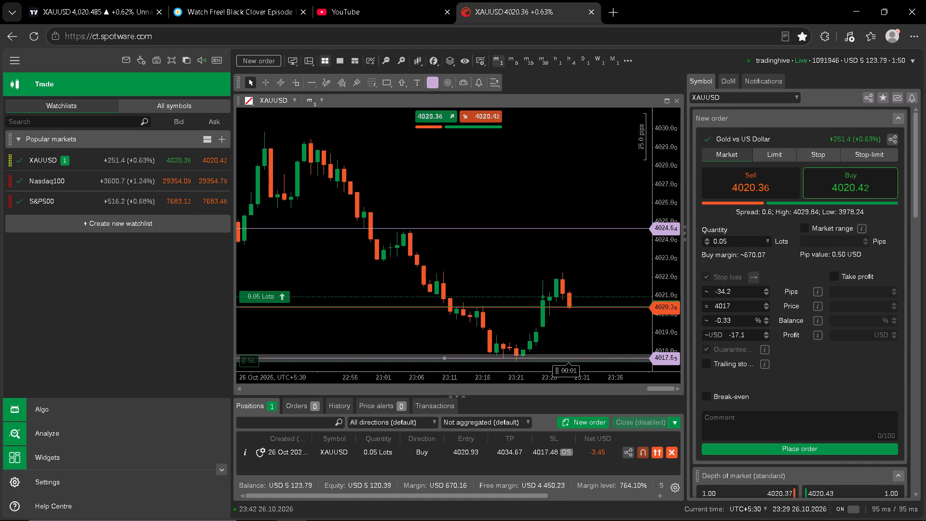
pyautogui.moveTo(660, 270); pyautogui.dragTo(644, 172)
pyautogui.moveTo(671, 262); pyautogui.dragTo(662, 228)
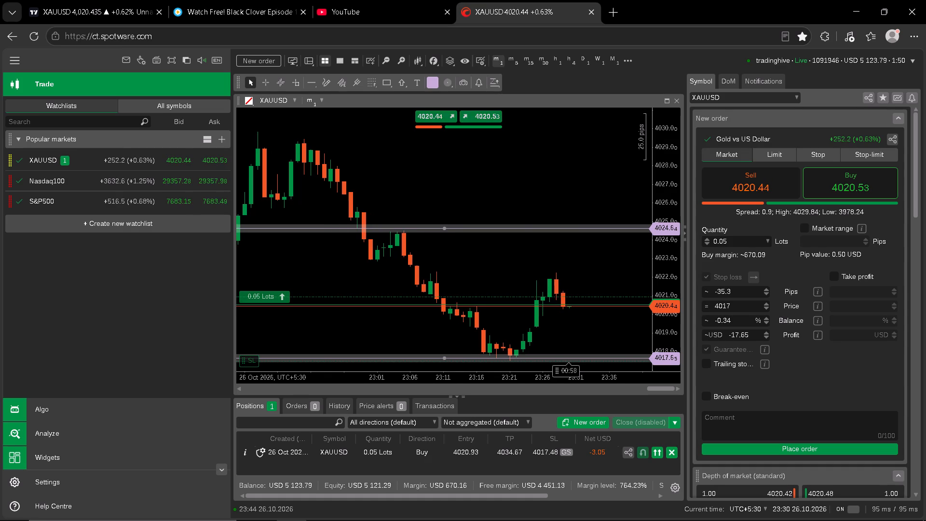
pyautogui.moveTo(662, 228); pyautogui.dragTo(661, 228)
pyautogui.click(605, 263)
pyautogui.moveTo(603, 264); pyautogui.dragTo(597, 240)
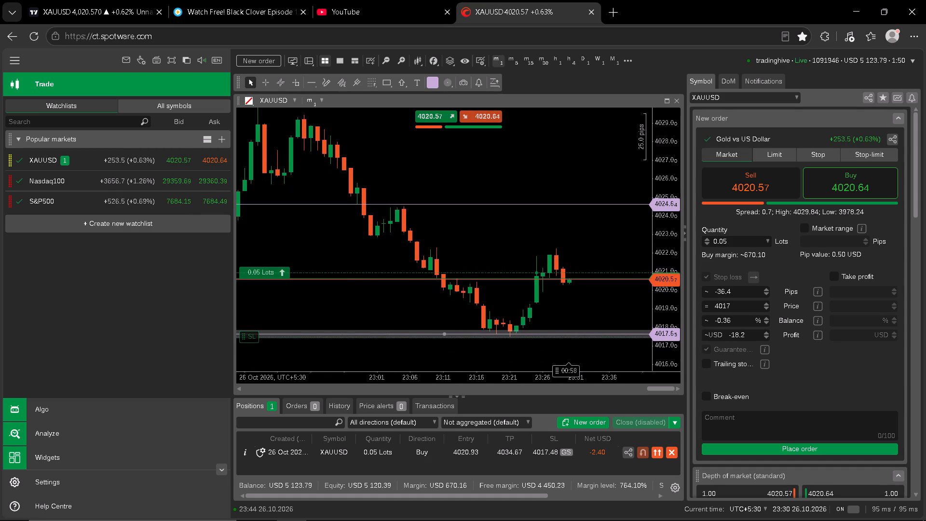
pyautogui.moveTo(666, 298); pyautogui.dragTo(663, 195)
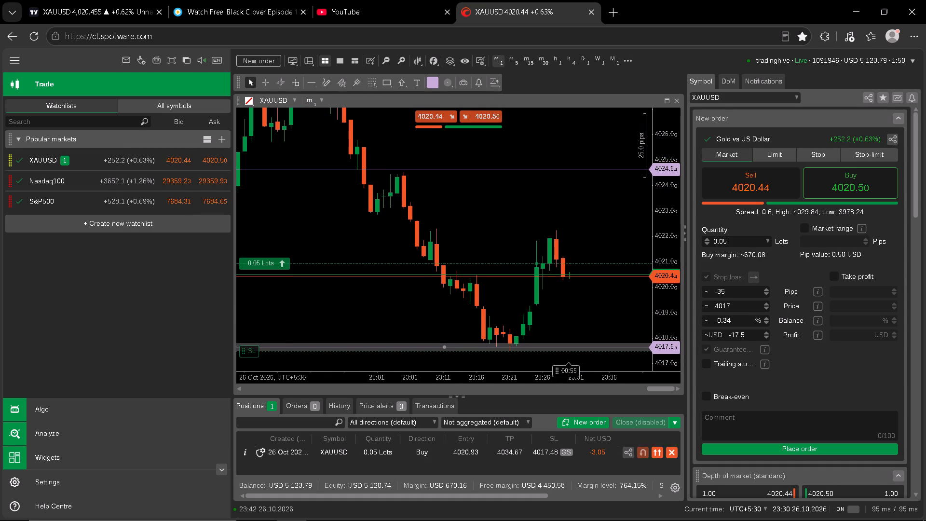
pyautogui.moveTo(618, 232); pyautogui.dragTo(608, 226)
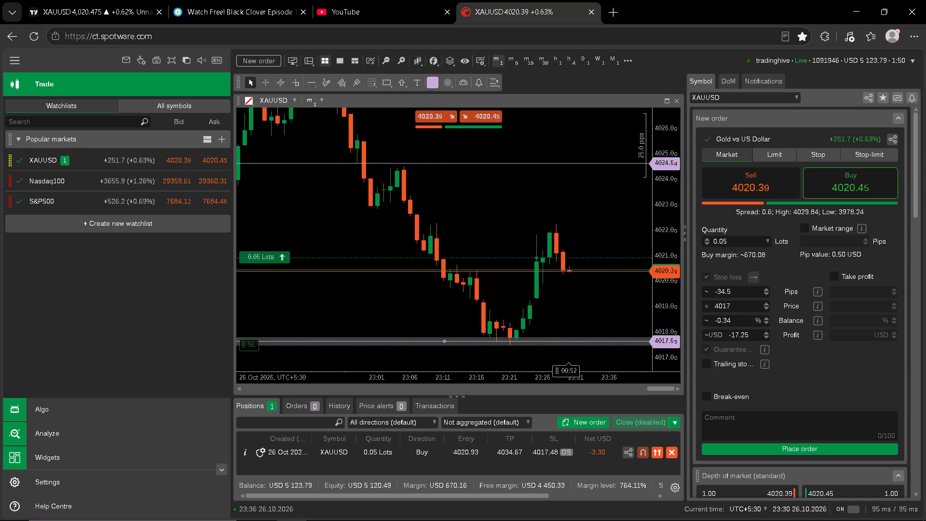
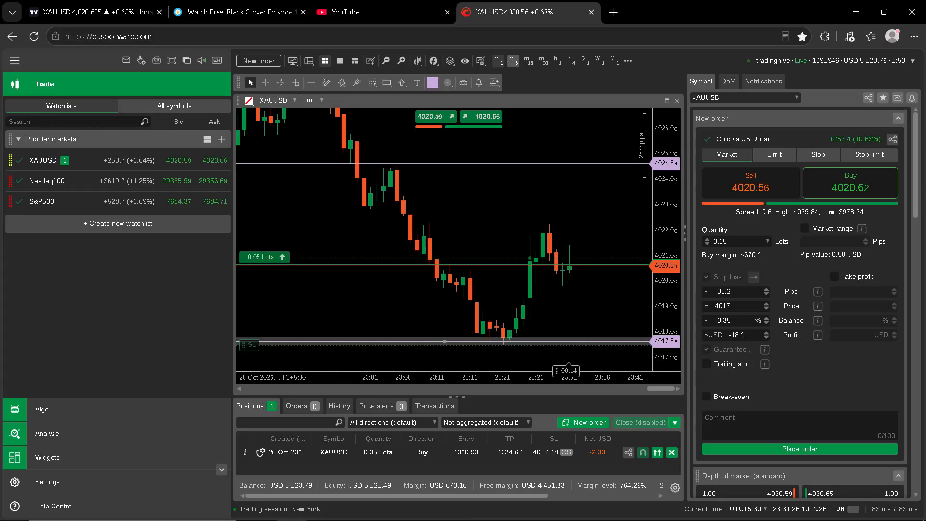
# Switch the XAUUSD chart to the 5-minute timeframe and examine price action around the open position's entry, stop loss and horizontal levels.
pyautogui.click(514, 60)
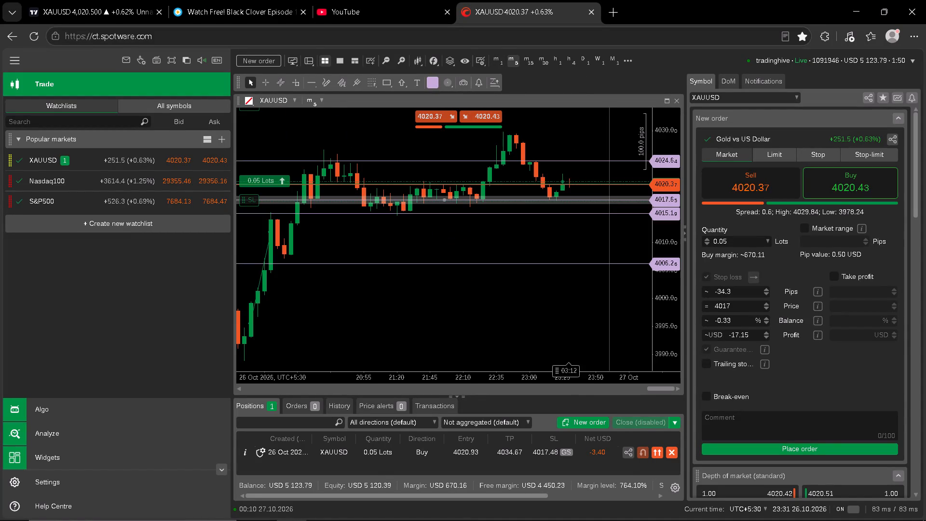
pyautogui.moveTo(614, 287); pyautogui.dragTo(616, 338)
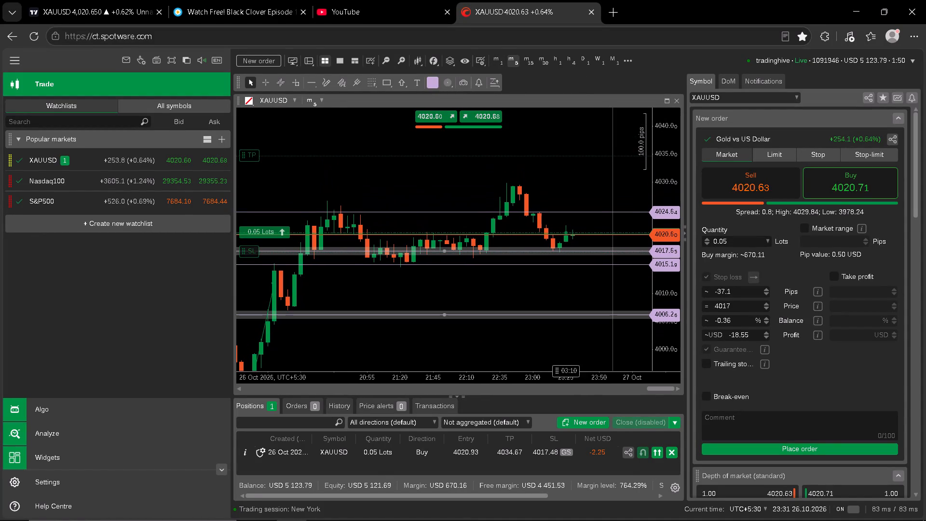
pyautogui.moveTo(666, 287); pyautogui.dragTo(653, 118)
pyautogui.moveTo(670, 311); pyautogui.dragTo(653, 161)
pyautogui.moveTo(577, 138); pyautogui.dragTo(573, 180)
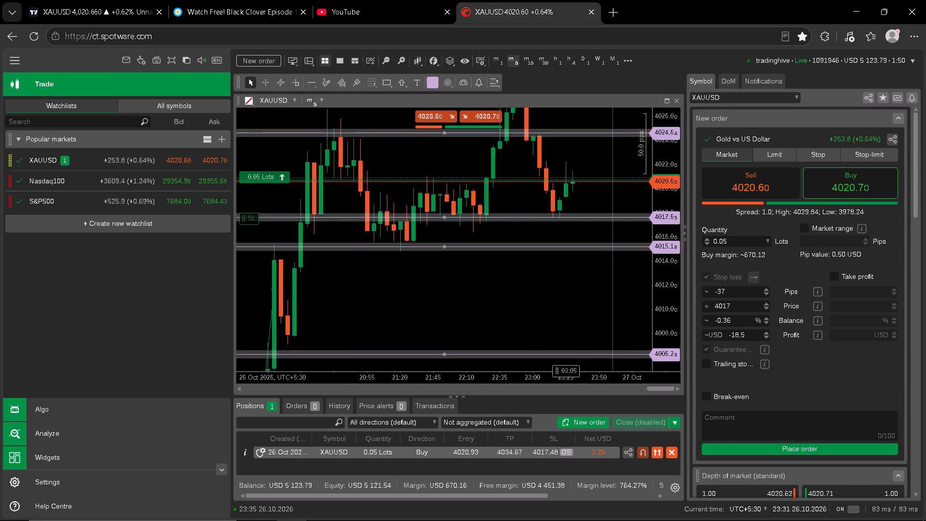
pyautogui.moveTo(573, 180); pyautogui.dragTo(562, 254)
pyautogui.moveTo(667, 193); pyautogui.dragTo(668, 213)
pyautogui.moveTo(603, 178); pyautogui.dragTo(607, 195)
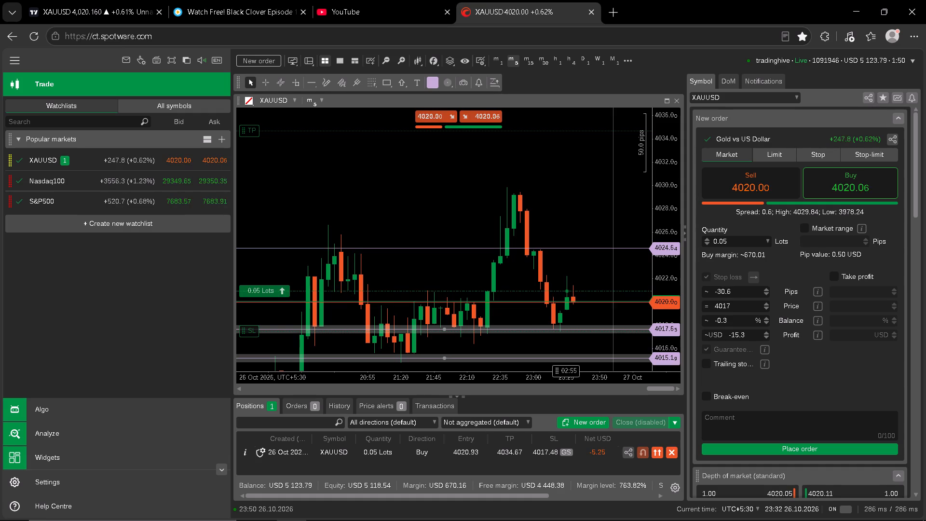
pyautogui.moveTo(599, 274); pyautogui.dragTo(597, 260)
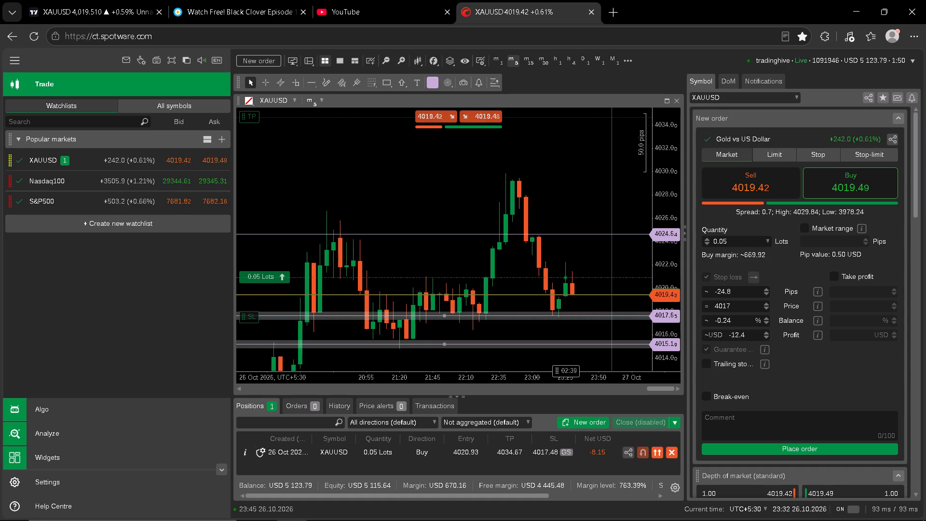
pyautogui.moveTo(586, 300); pyautogui.dragTo(581, 277)
pyautogui.moveTo(667, 309); pyautogui.dragTo(643, 159)
pyautogui.moveTo(677, 352); pyautogui.dragTo(668, 209)
pyautogui.moveTo(584, 188); pyautogui.dragTo(578, 221)
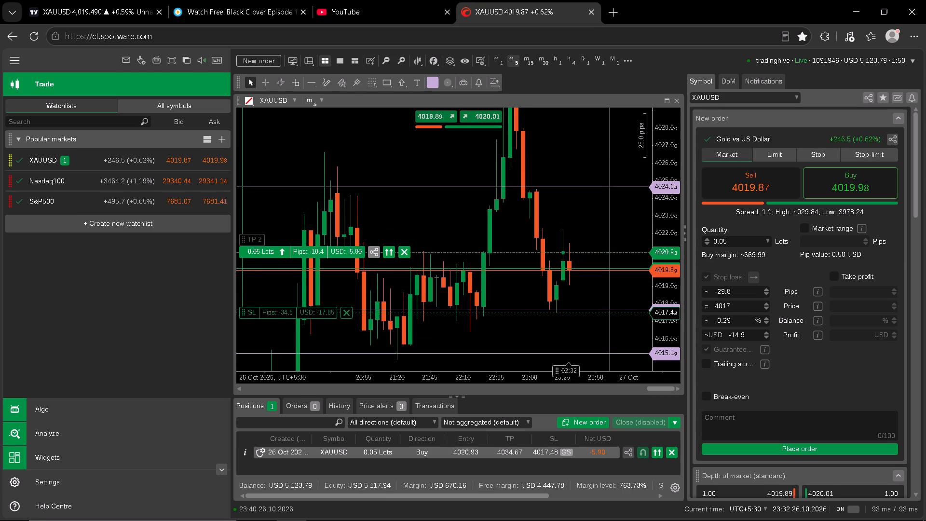
pyautogui.click(580, 227)
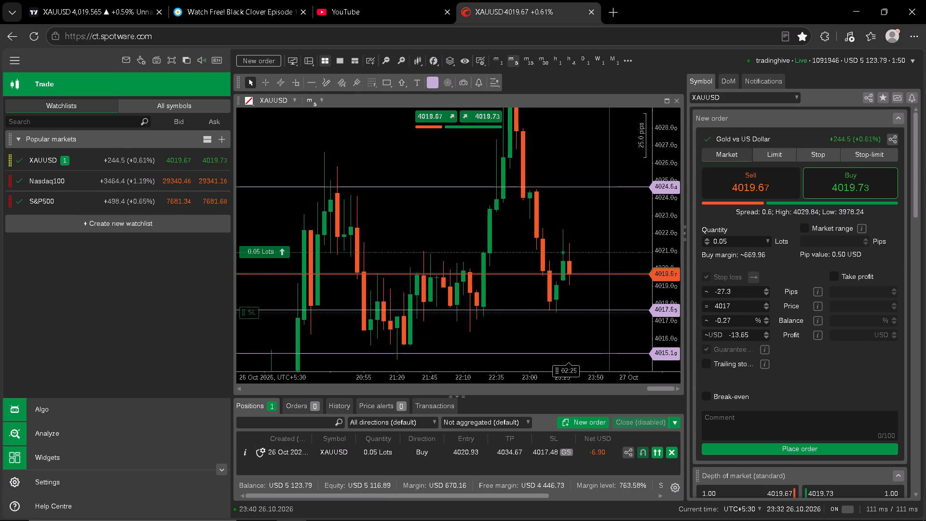
pyautogui.moveTo(594, 231); pyautogui.dragTo(573, 238)
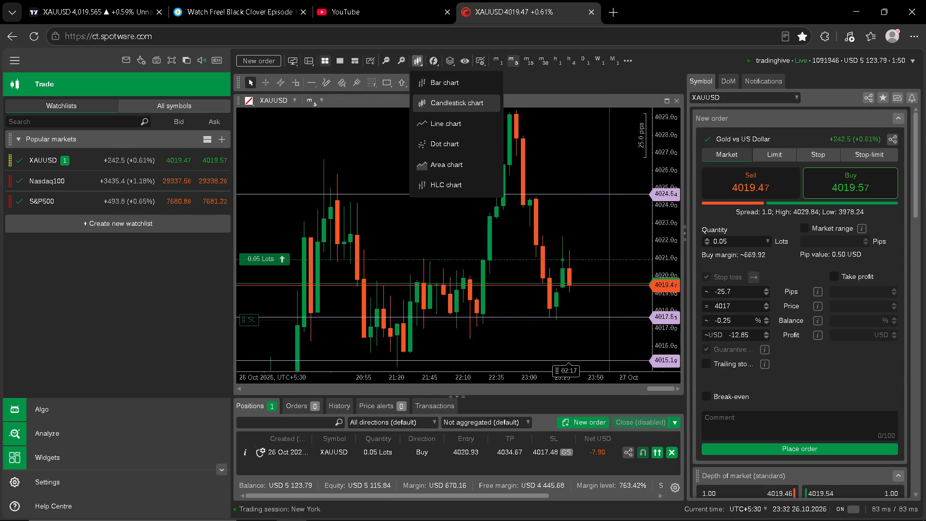
pyautogui.click(573, 162)
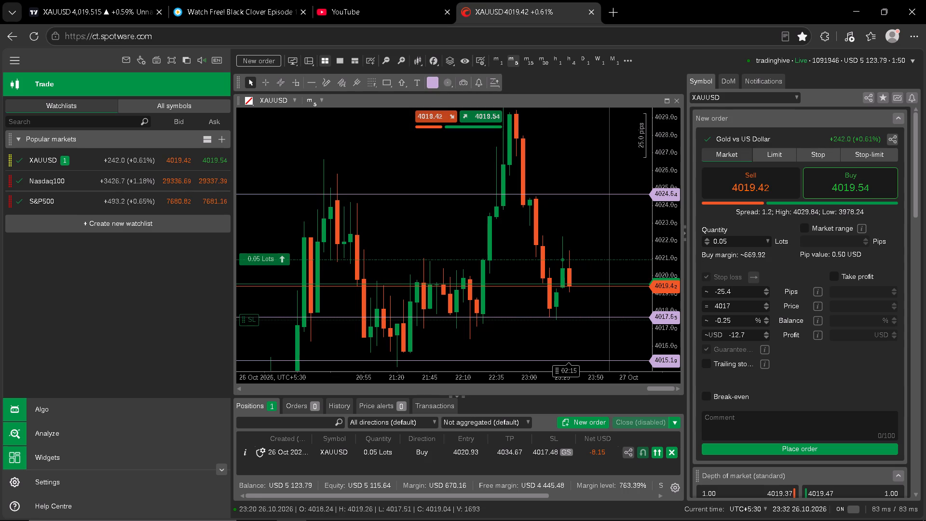
# Switch the XAUUSD chart back to the 1-minute timeframe and examine the latest candles between the position's entry and stop loss.
pyautogui.click(496, 62)
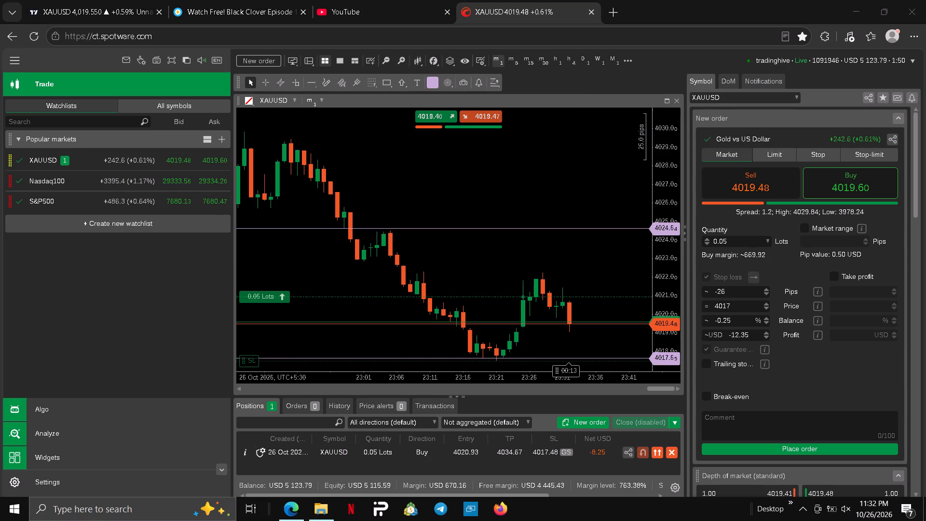
pyautogui.moveTo(574, 262); pyautogui.dragTo(573, 206)
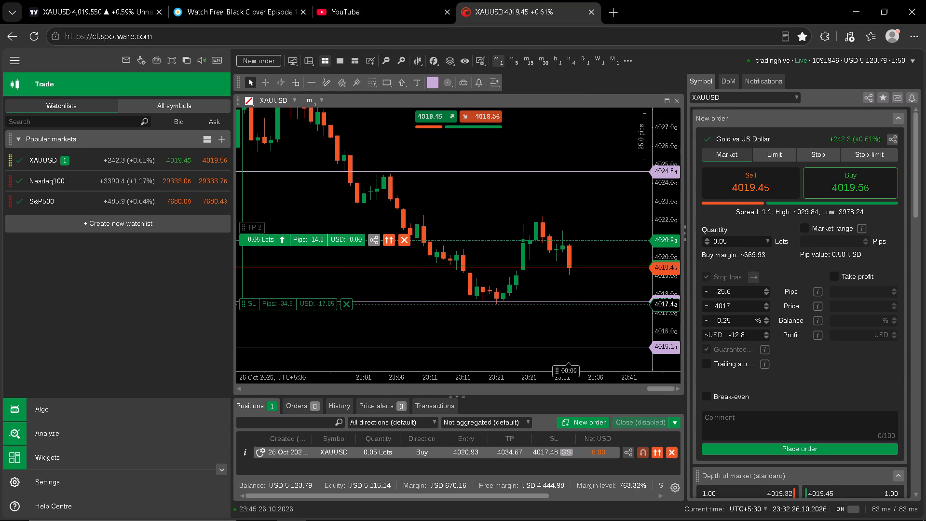
pyautogui.moveTo(665, 278); pyautogui.dragTo(652, 178)
pyautogui.moveTo(596, 213); pyautogui.dragTo(565, 225)
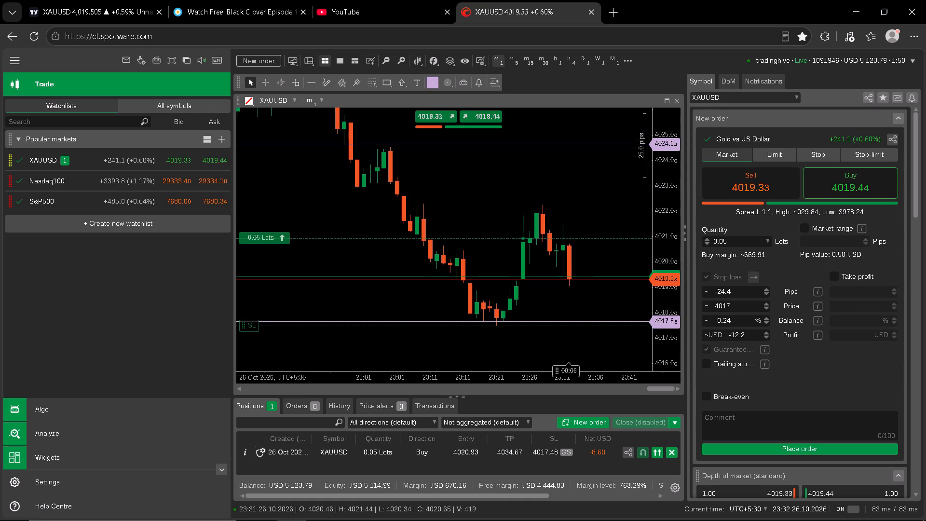
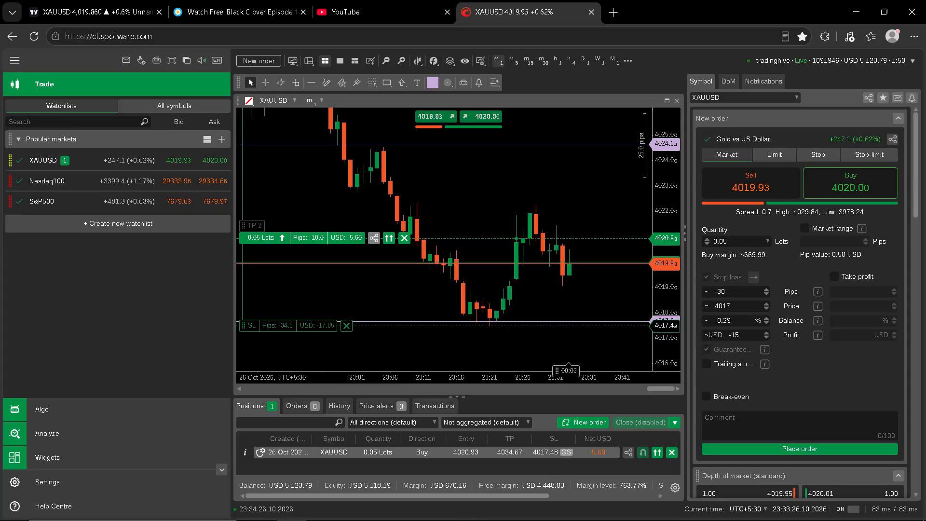
# Add another take-profit level at 4026.53 for 0.02 lots to the open XAUUSD buy position on the 1-minute chart.
pyautogui.moveTo(598, 206); pyautogui.dragTo(605, 220)
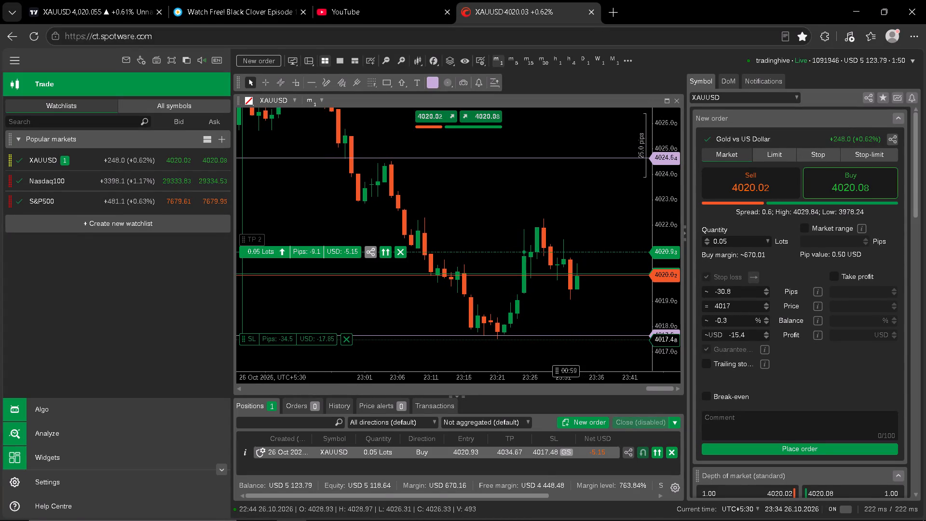
pyautogui.moveTo(254, 236); pyautogui.dragTo(273, 171)
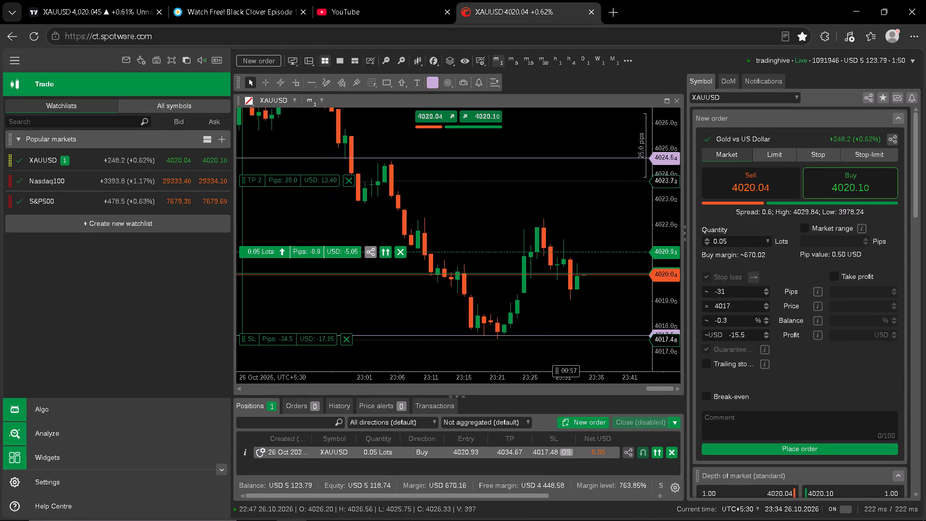
pyautogui.moveTo(273, 171); pyautogui.dragTo(286, 149)
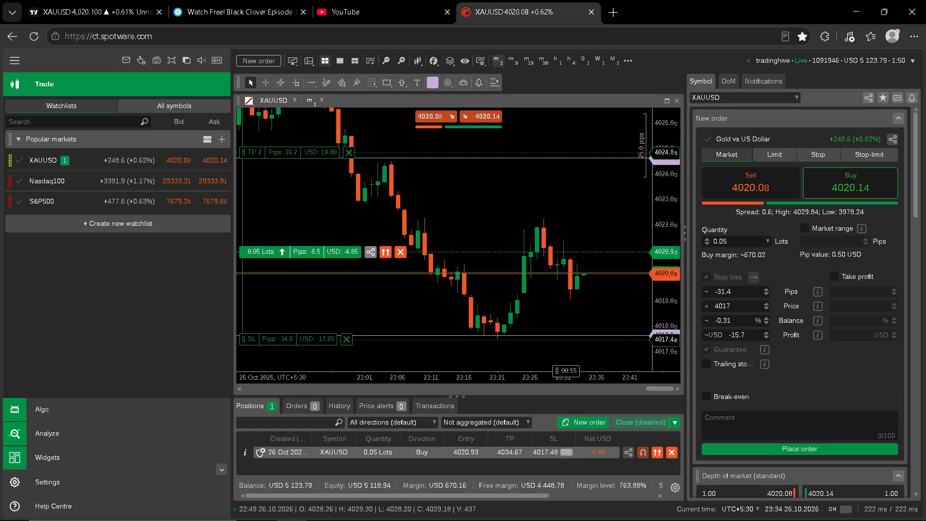
pyautogui.moveTo(286, 149); pyautogui.dragTo(659, 184)
pyautogui.scroll(-1, 658, 183)
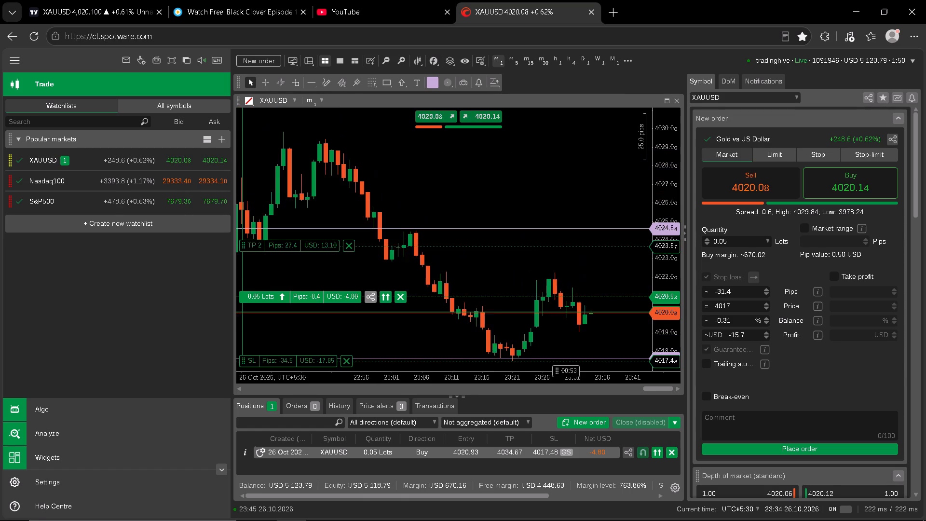
pyautogui.scroll(-1, 659, 184)
pyautogui.moveTo(659, 184); pyautogui.dragTo(594, 173)
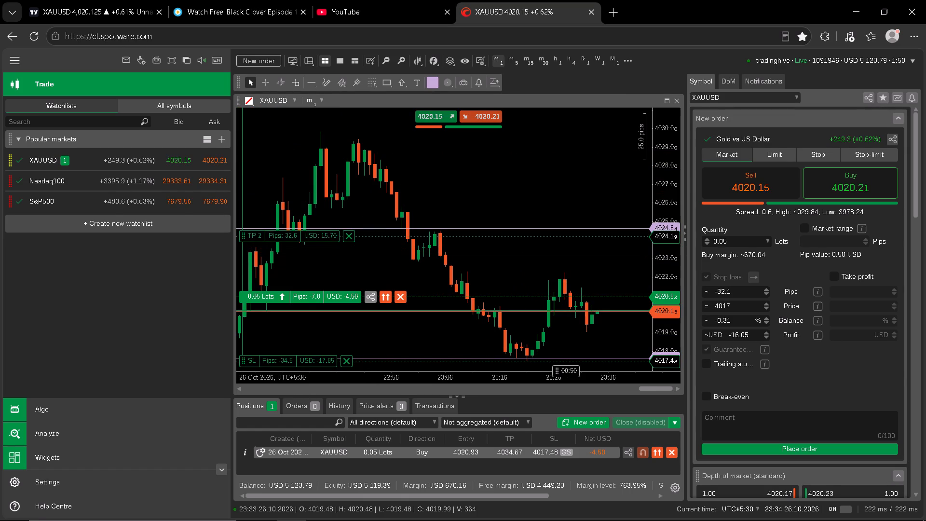
pyautogui.moveTo(594, 173); pyautogui.dragTo(591, 152)
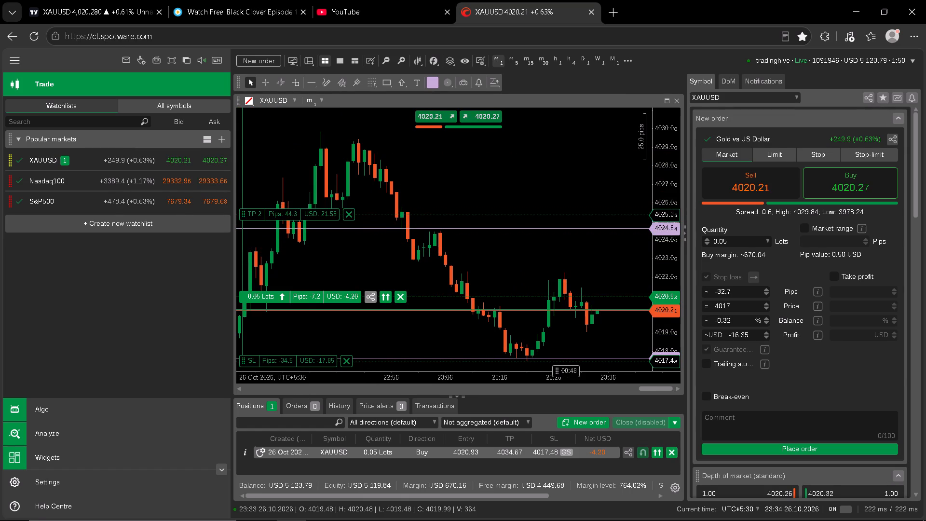
pyautogui.moveTo(591, 152); pyautogui.dragTo(579, 125)
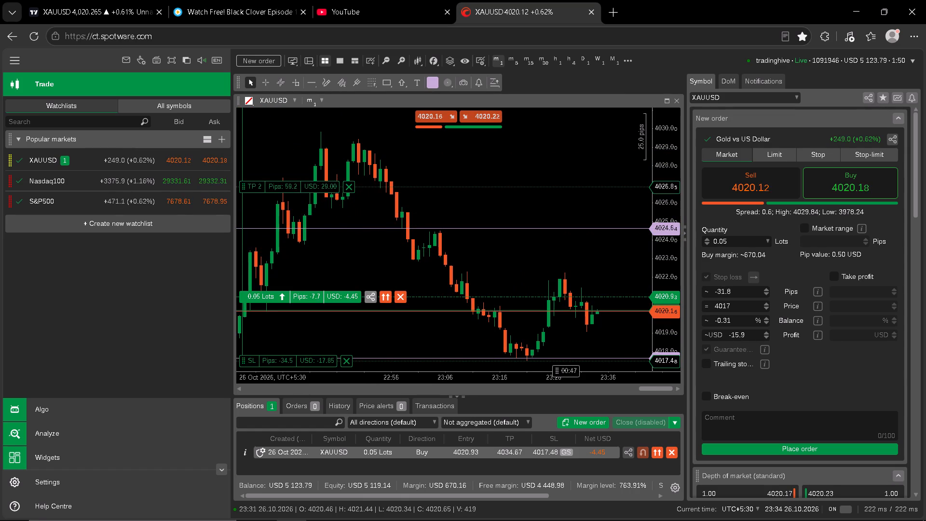
pyautogui.moveTo(579, 125); pyautogui.dragTo(579, 129)
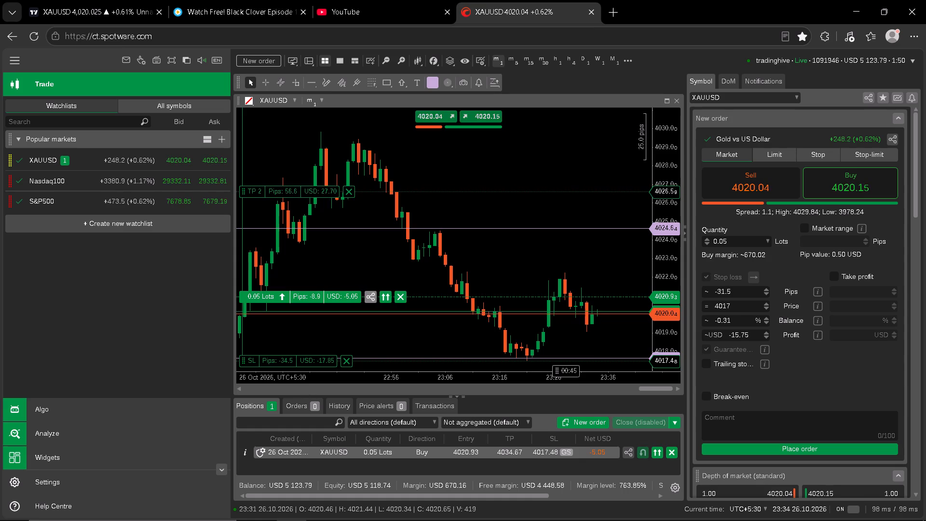
pyautogui.moveTo(579, 129); pyautogui.dragTo(580, 129)
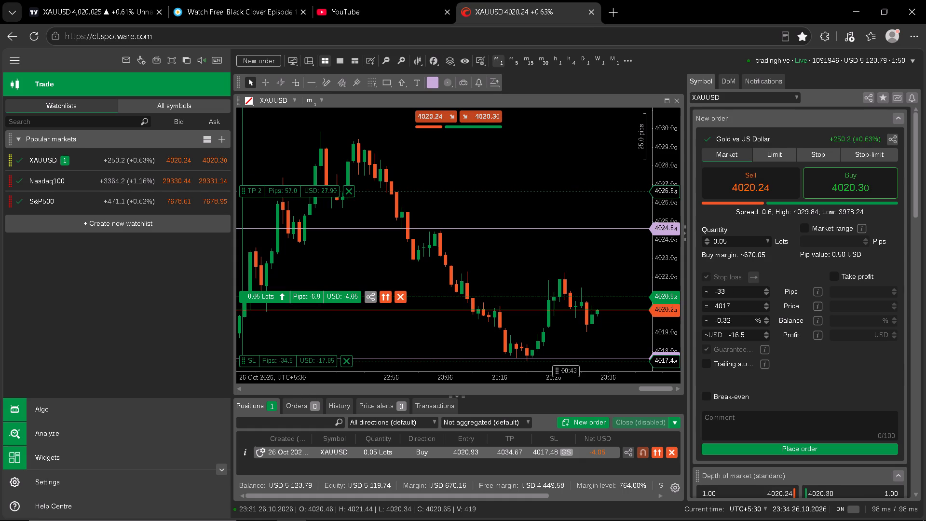
pyautogui.moveTo(580, 129); pyautogui.dragTo(578, 128)
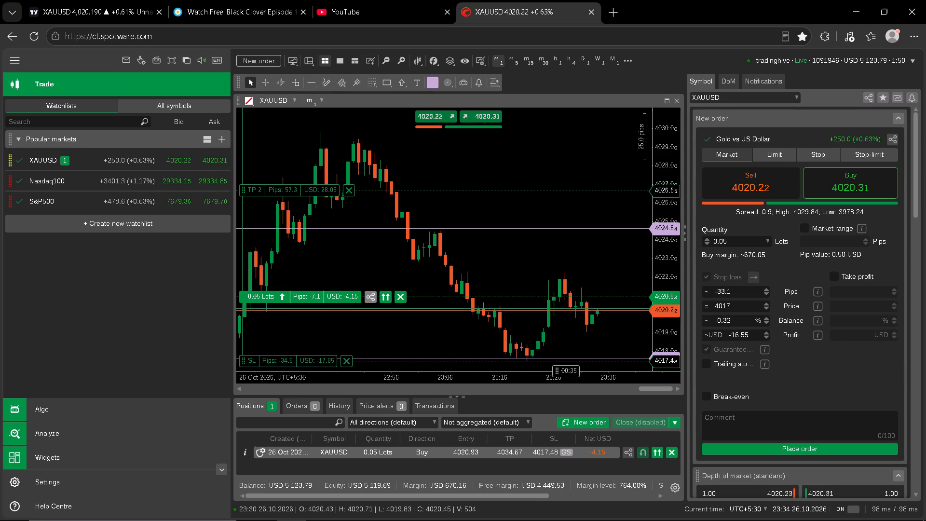
pyautogui.moveTo(578, 128); pyautogui.dragTo(579, 130)
pyautogui.moveTo(564, 147); pyautogui.dragTo(533, 135)
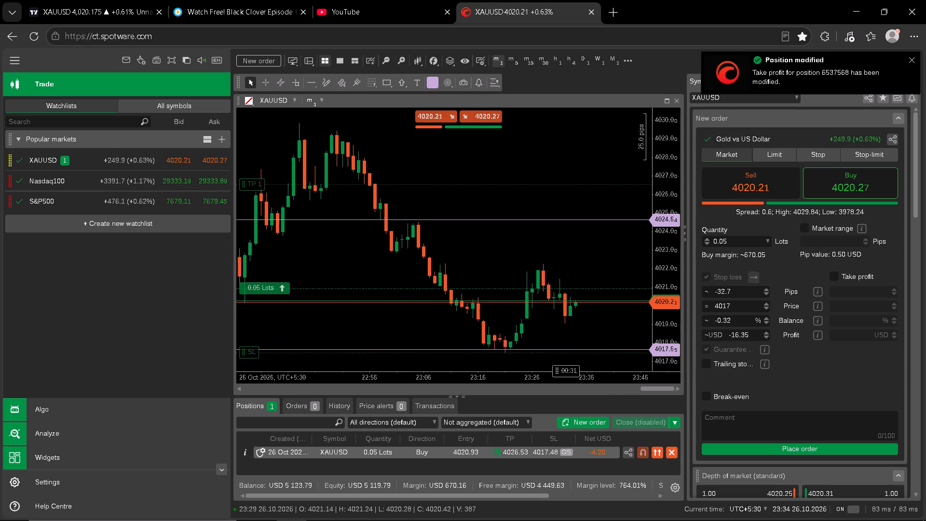
pyautogui.moveTo(533, 135); pyautogui.dragTo(525, 130)
pyautogui.click(596, 246)
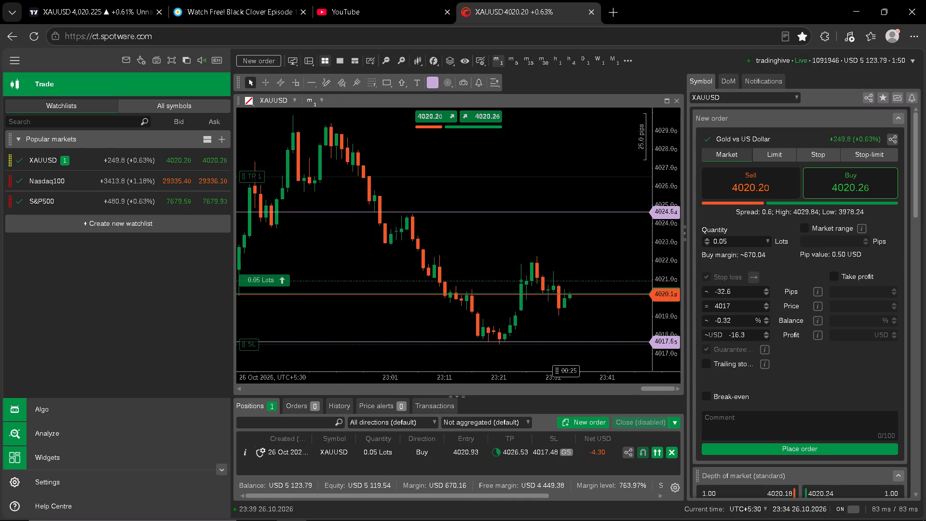
# Switch to TradingView and examine US100 on the 5-minute timeframe around its marked zones, then return that chart to XAUUSD.
pyautogui.click(96, 0)
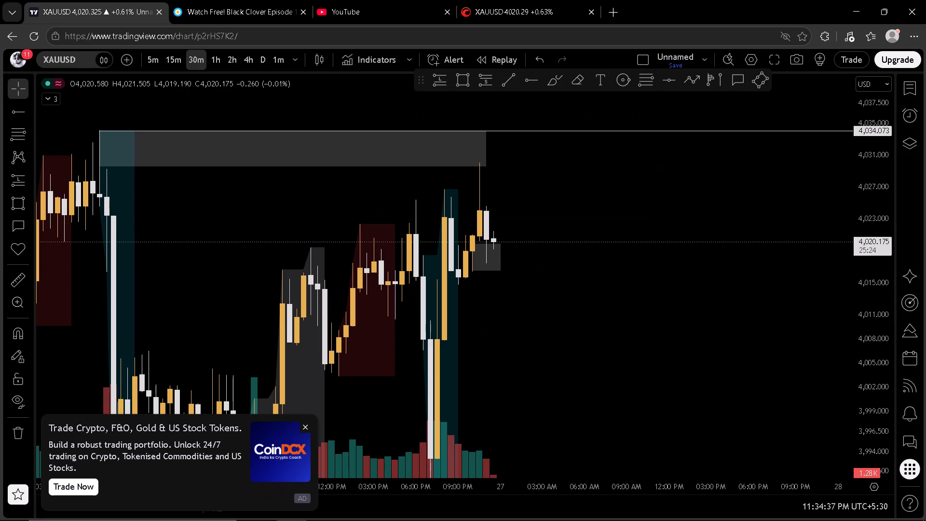
pyautogui.press('space')
pyautogui.moveTo(607, 263); pyautogui.dragTo(608, 265)
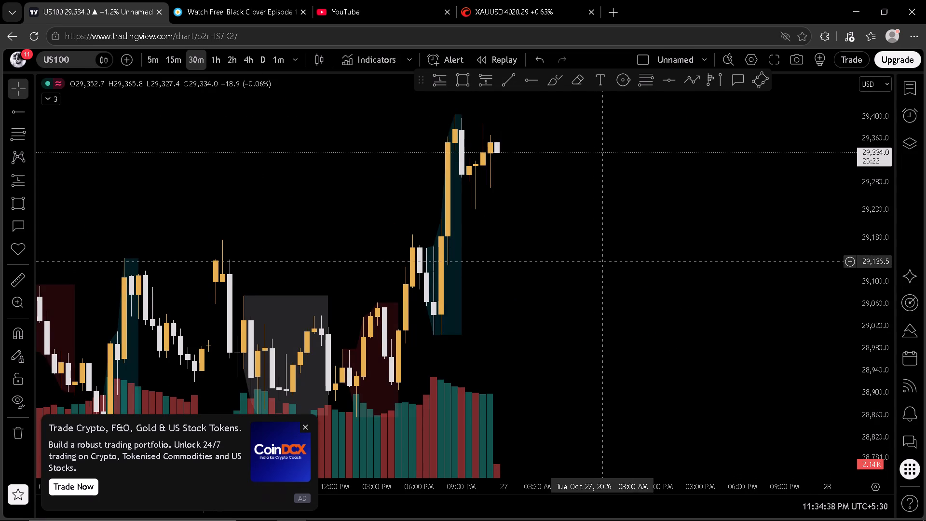
pyautogui.moveTo(608, 265); pyautogui.dragTo(616, 288)
pyautogui.click(150, 56)
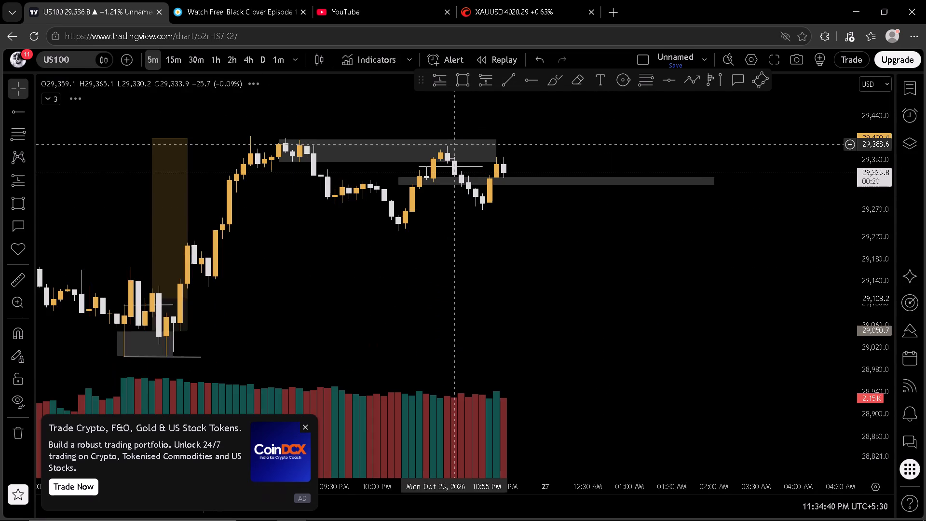
pyautogui.moveTo(684, 235); pyautogui.dragTo(692, 298)
pyautogui.scroll(5, 866, 244)
pyautogui.moveTo(737, 222); pyautogui.dragTo(738, 286)
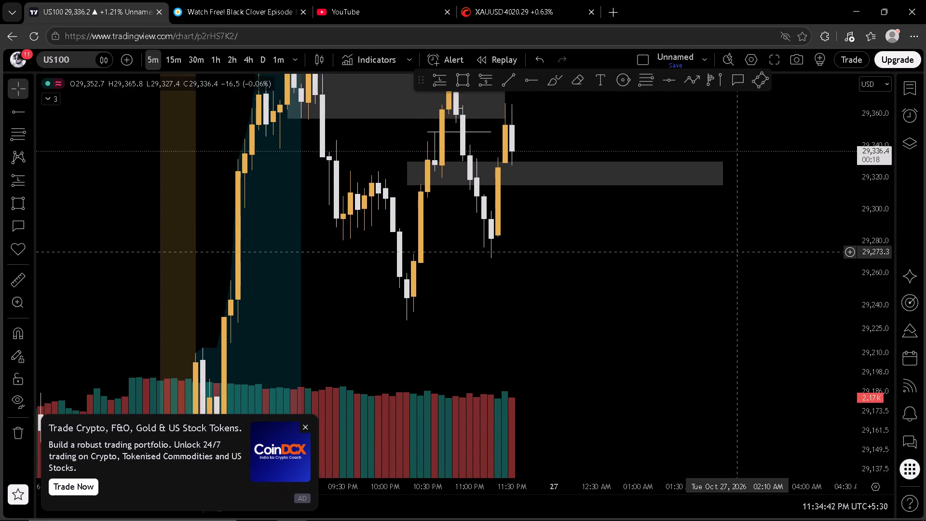
pyautogui.moveTo(738, 286); pyautogui.dragTo(729, 336)
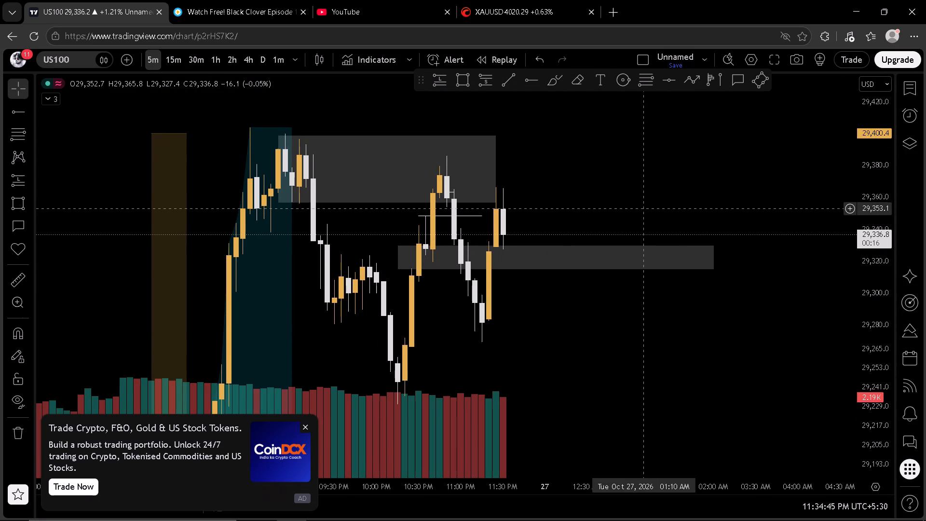
pyautogui.scroll(1, 636, 208)
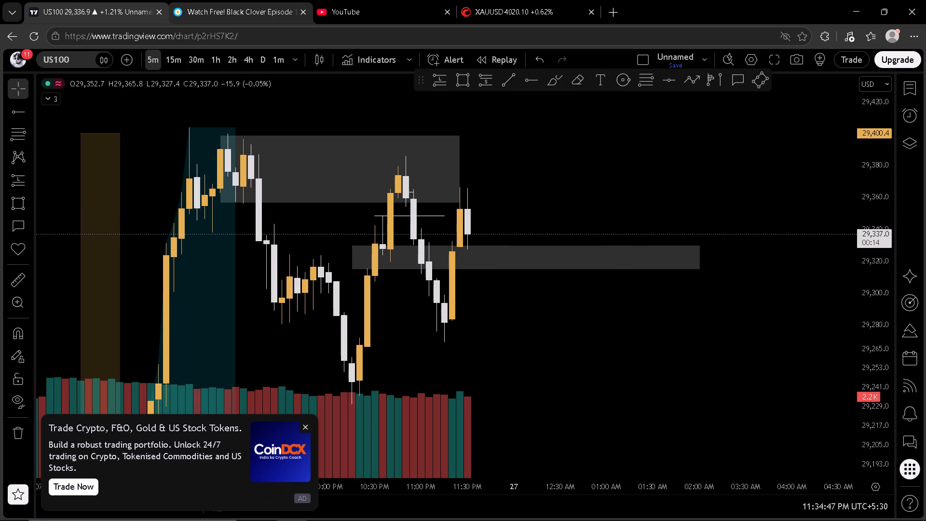
pyautogui.press('space')
# Switch back to cTrader and examine the XAUUSD 1-minute candles between the 4024.64 and 4017.65 levels.
pyautogui.click(191, 3)
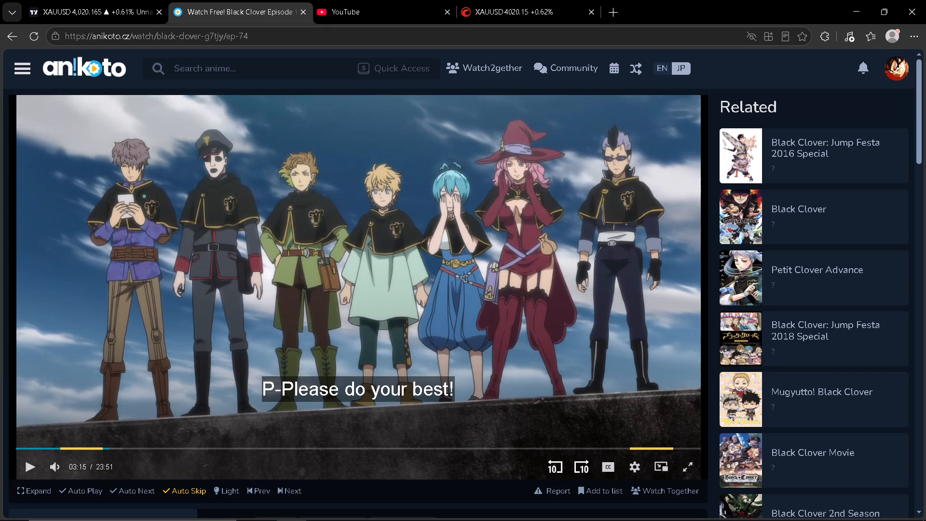
pyautogui.click(493, 0)
pyautogui.moveTo(600, 244); pyautogui.dragTo(597, 217)
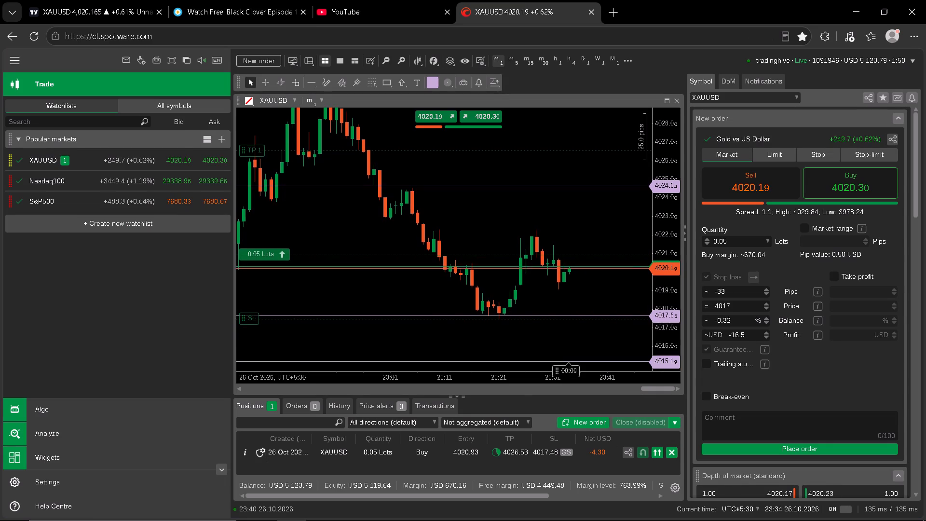
pyautogui.moveTo(663, 284); pyautogui.dragTo(658, 178)
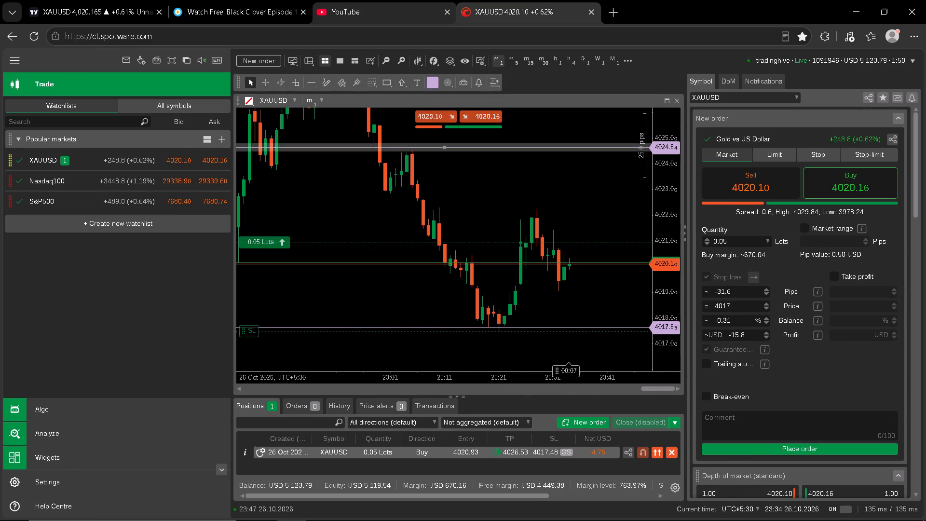
# Switch to the Black Clover page, close the pop-up tab and the YouTube tab, and look over the episode list.
pyautogui.click(262, 0)
pyautogui.moveTo(925, 114); pyautogui.dragTo(925, 252)
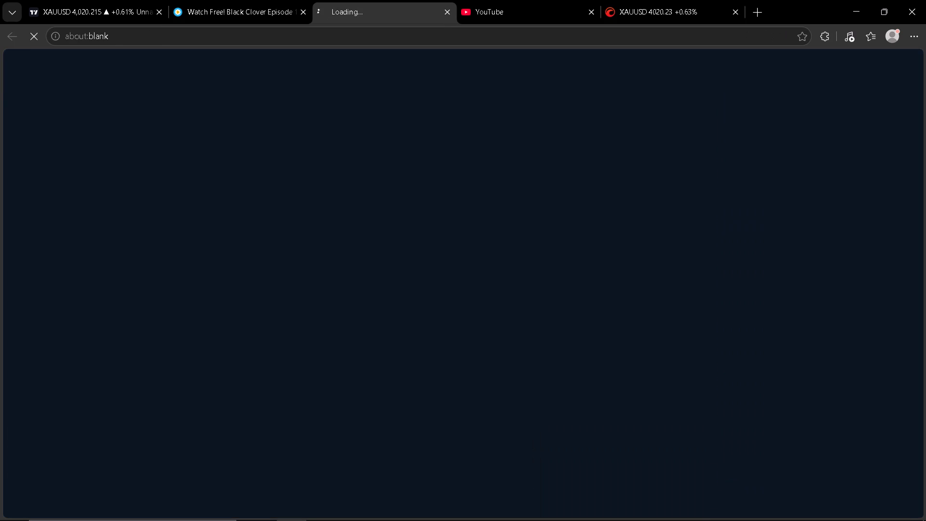
pyautogui.moveTo(925, 252); pyautogui.dragTo(925, 233)
pyautogui.click(449, 14)
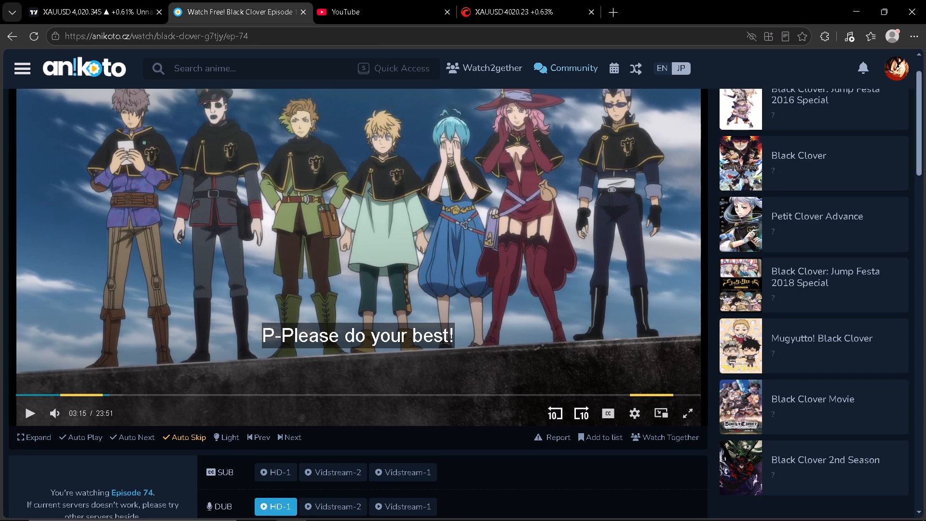
pyautogui.moveTo(925, 114); pyautogui.dragTo(925, 198)
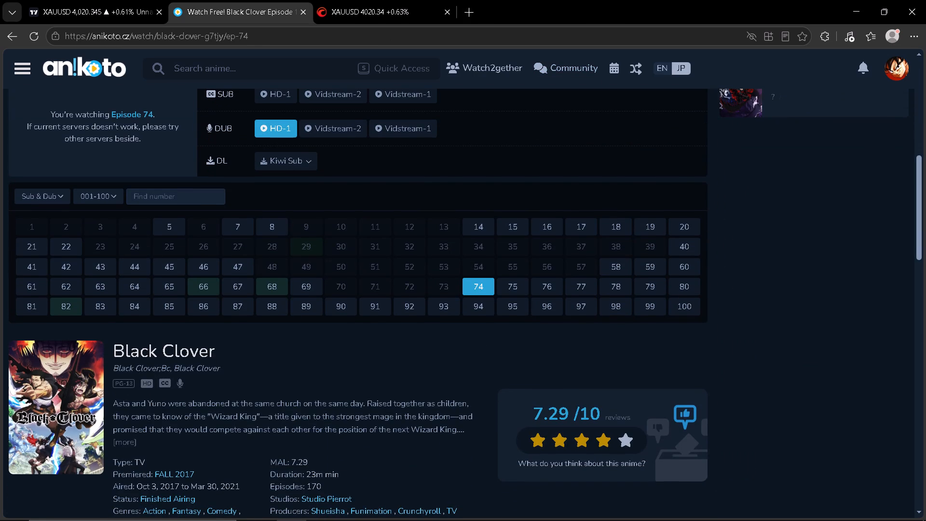
pyautogui.scroll(1, 831, 278)
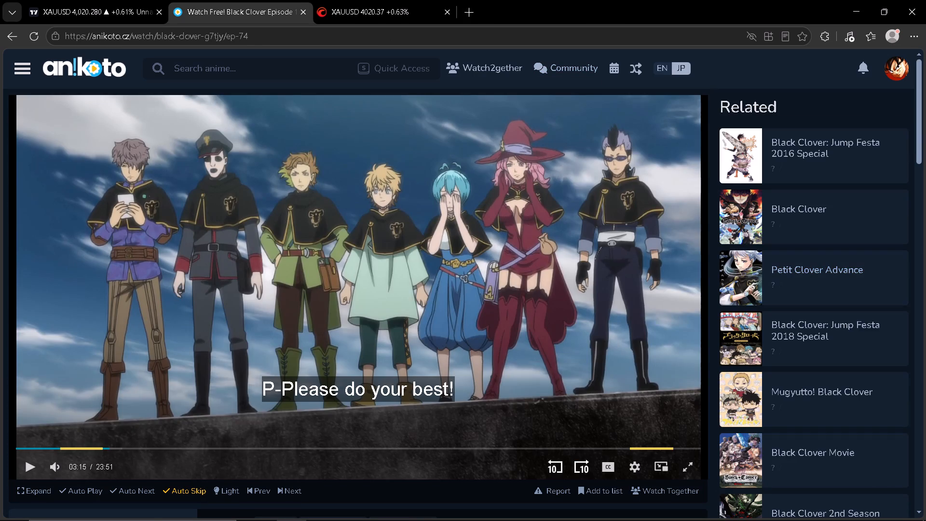
# Return to cTrader and examine the XAUUSD position's take-profit levels against the latest 1-minute candles.
pyautogui.click(63, 0)
pyautogui.click(395, 0)
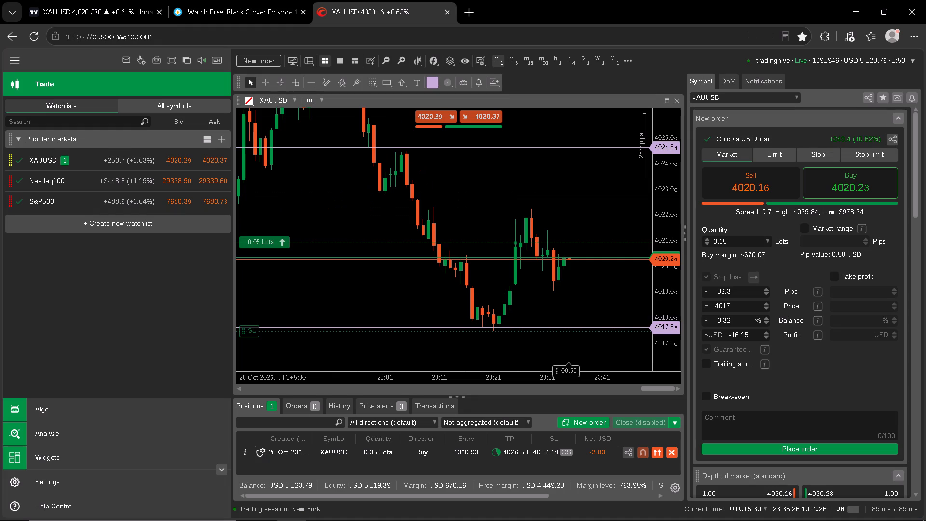
pyautogui.moveTo(585, 200); pyautogui.dragTo(564, 216)
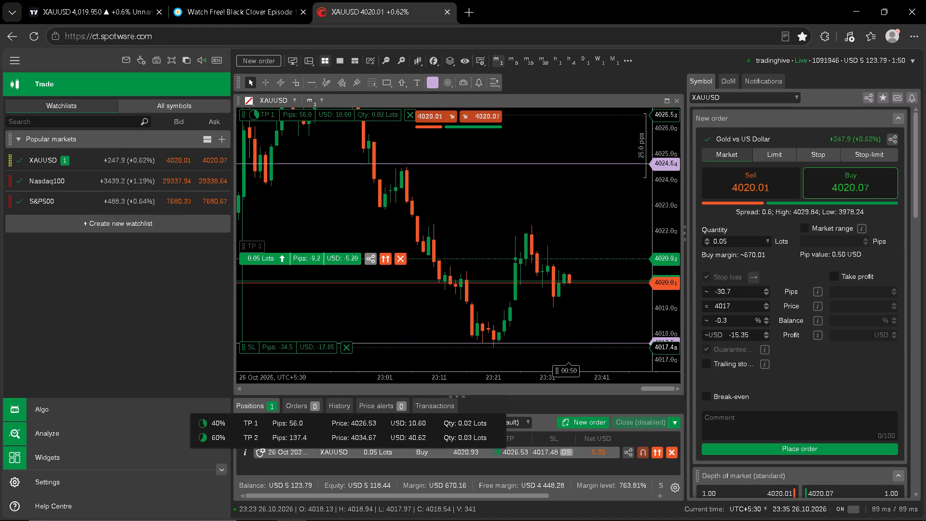
pyautogui.moveTo(535, 214); pyautogui.dragTo(530, 268)
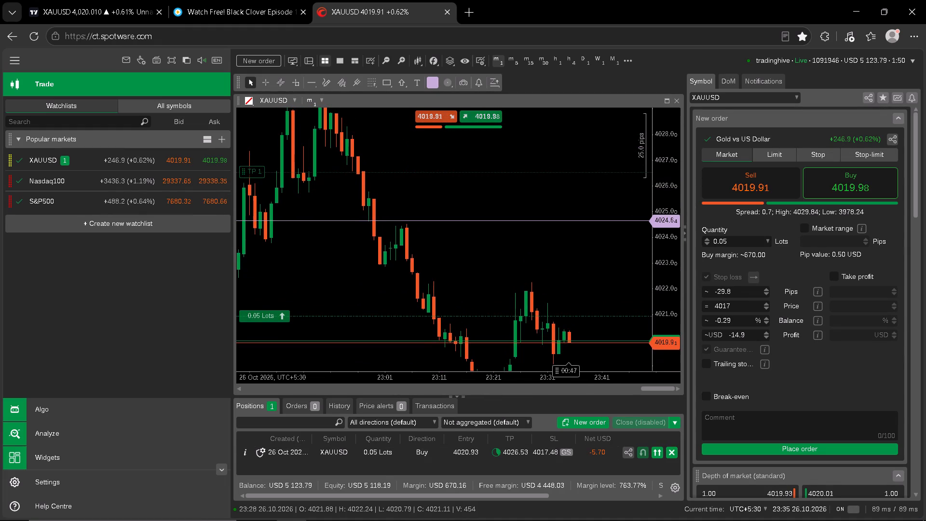
pyautogui.moveTo(530, 268); pyautogui.dragTo(529, 226)
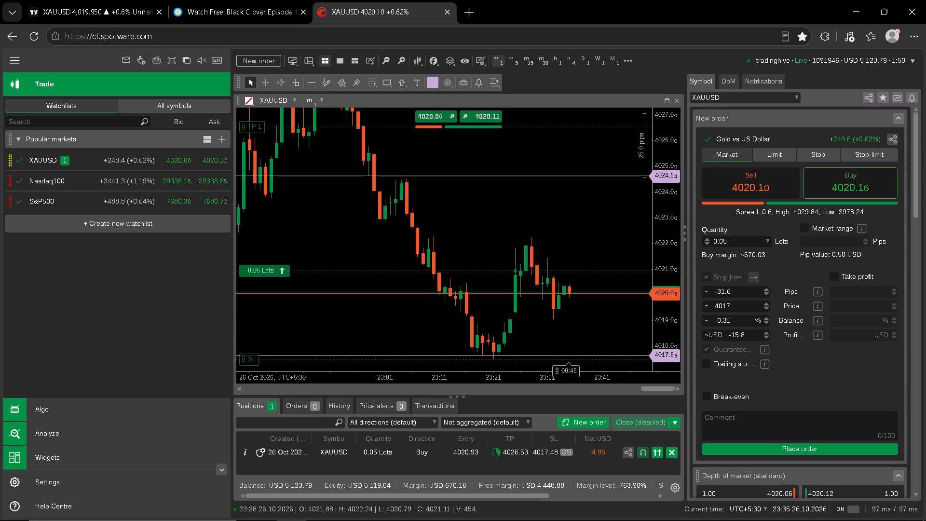
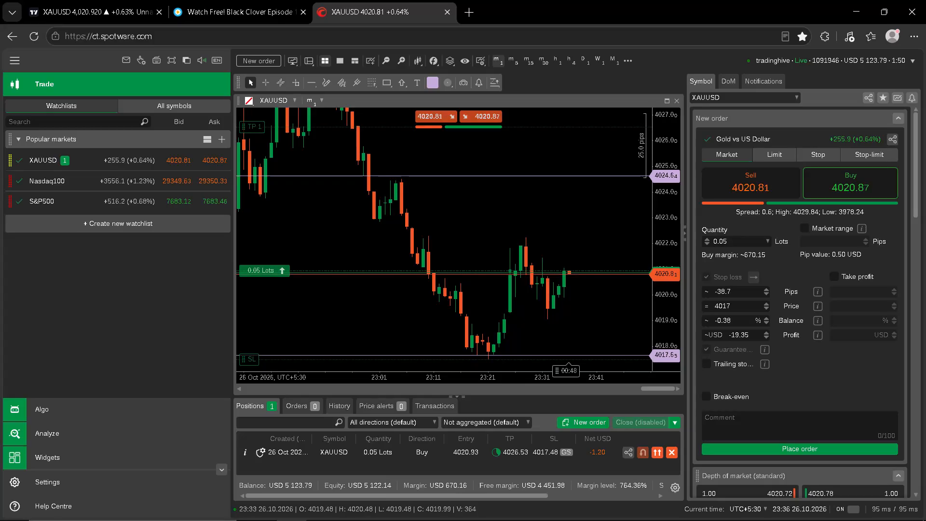
# Examine the latest XAUUSD 1-minute candles around the 0.05-lot buy's entry, between its stop loss and TP 1.
pyautogui.moveTo(552, 251); pyautogui.dragTo(545, 245)
pyautogui.moveTo(548, 245); pyautogui.dragTo(547, 234)
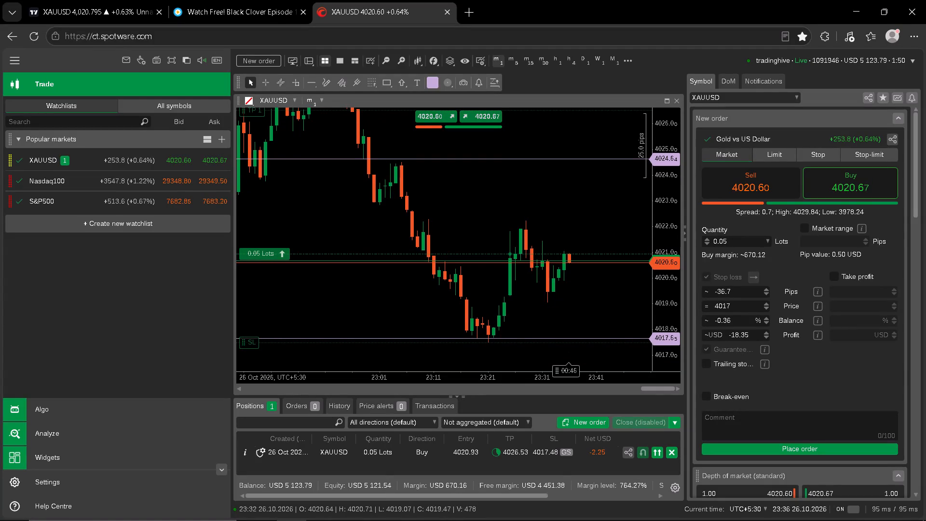
pyautogui.moveTo(665, 291); pyautogui.dragTo(666, 282)
pyautogui.moveTo(604, 288); pyautogui.dragTo(601, 295)
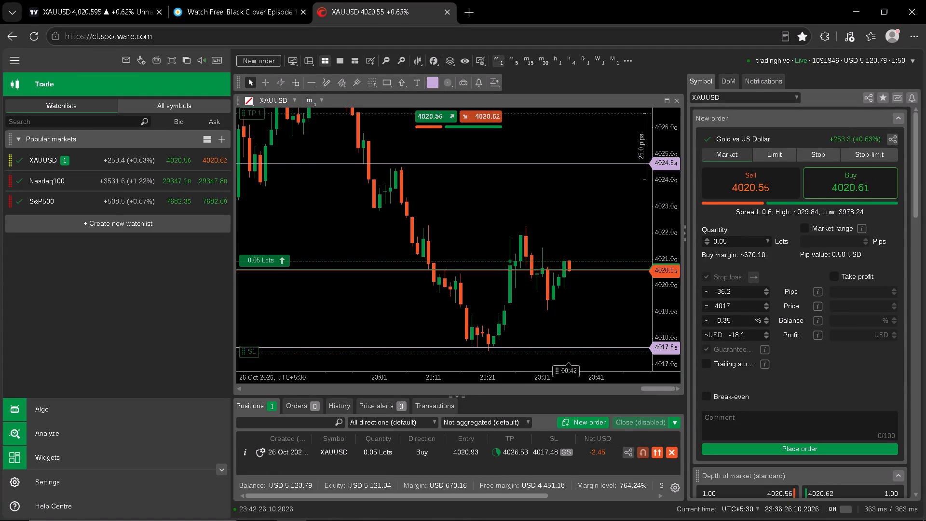
pyautogui.click(600, 295)
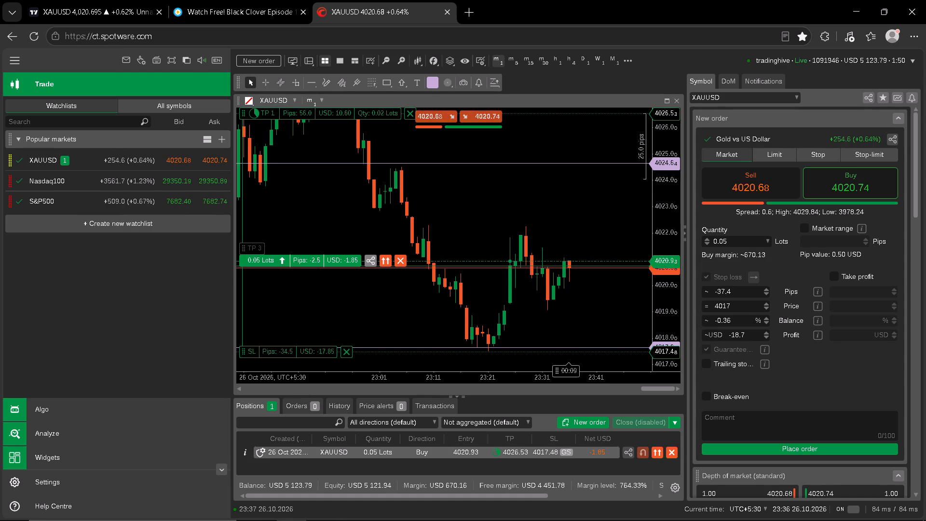
pyautogui.moveTo(667, 226); pyautogui.dragTo(666, 238)
pyautogui.moveTo(583, 227); pyautogui.dragTo(580, 248)
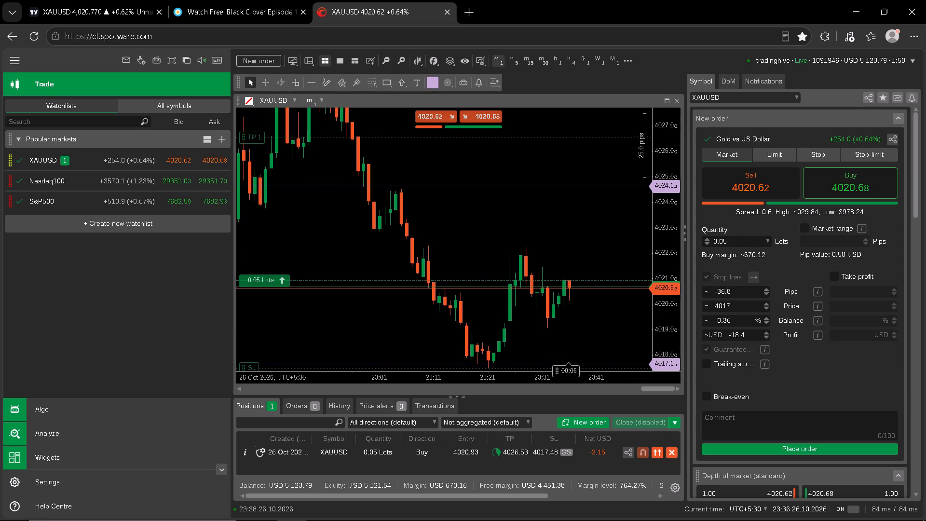
pyautogui.moveTo(580, 248); pyautogui.dragTo(575, 241)
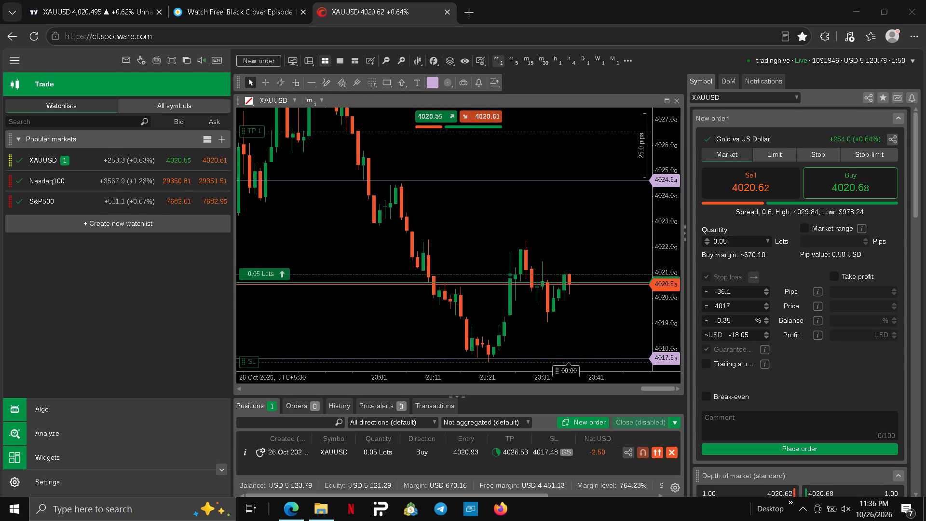
pyautogui.click(667, 302)
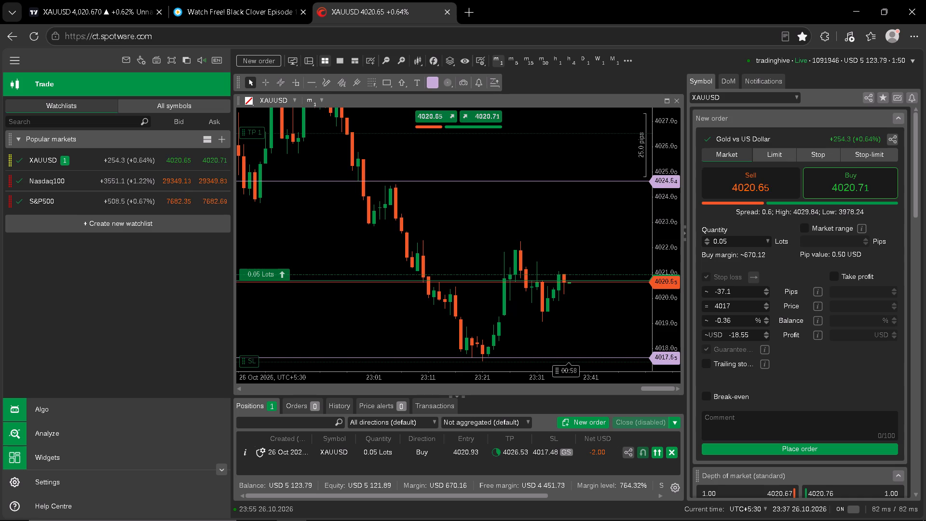
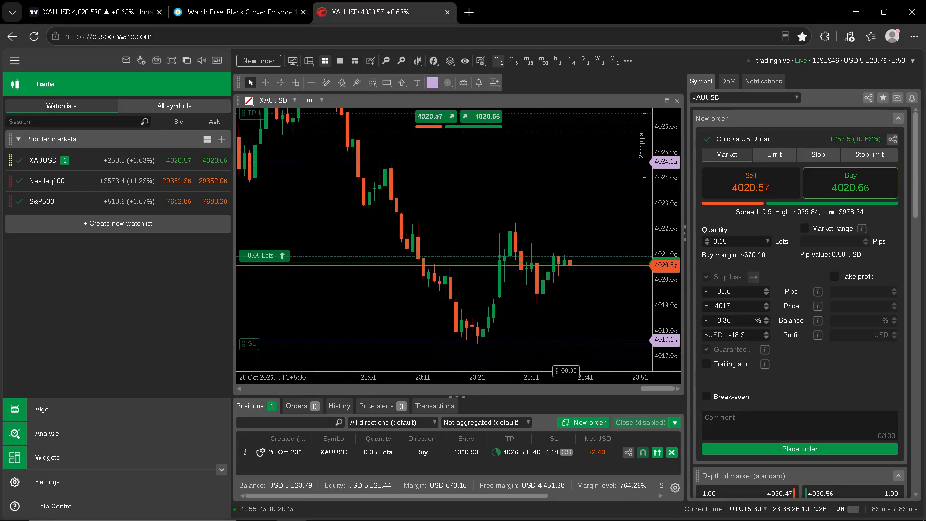
# Examine the XAUUSD 1-minute candles with the open buy's TP 1, entry and stop-loss lines all in view.
pyautogui.moveTo(666, 224); pyautogui.dragTo(667, 244)
pyautogui.moveTo(616, 229); pyautogui.dragTo(612, 253)
pyautogui.click(612, 253)
pyautogui.moveTo(663, 221); pyautogui.dragTo(664, 231)
pyautogui.moveTo(613, 232); pyautogui.dragTo(604, 235)
pyautogui.click(604, 235)
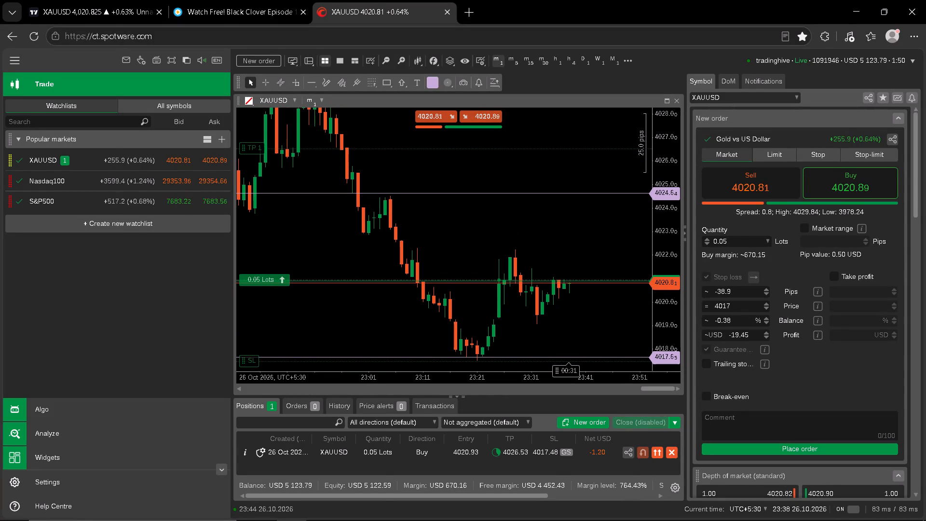
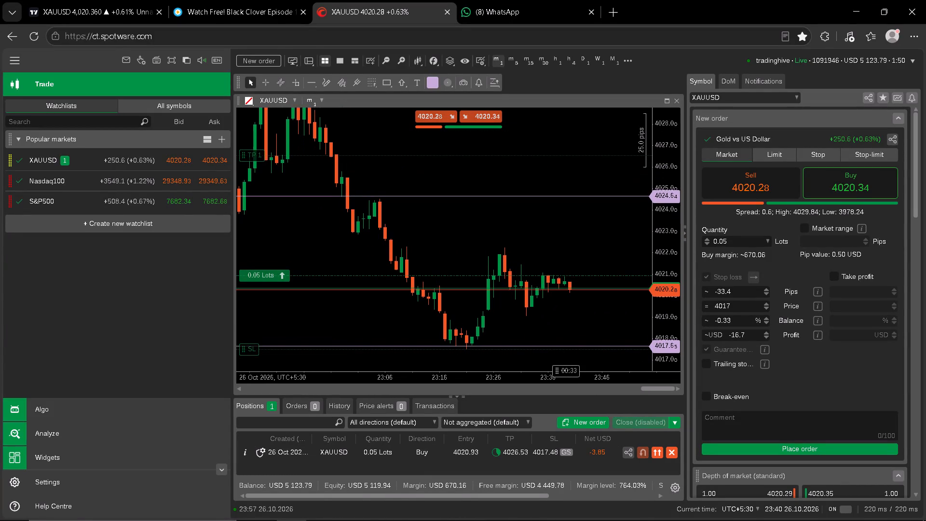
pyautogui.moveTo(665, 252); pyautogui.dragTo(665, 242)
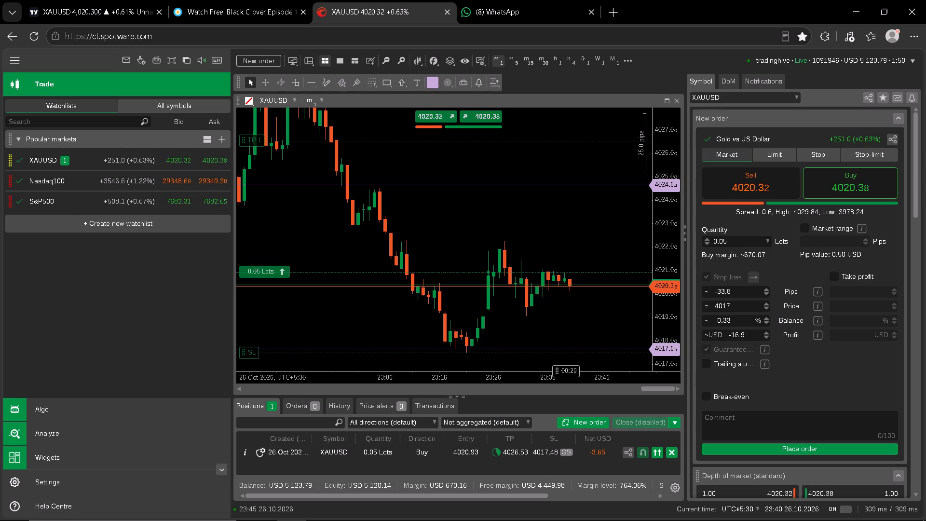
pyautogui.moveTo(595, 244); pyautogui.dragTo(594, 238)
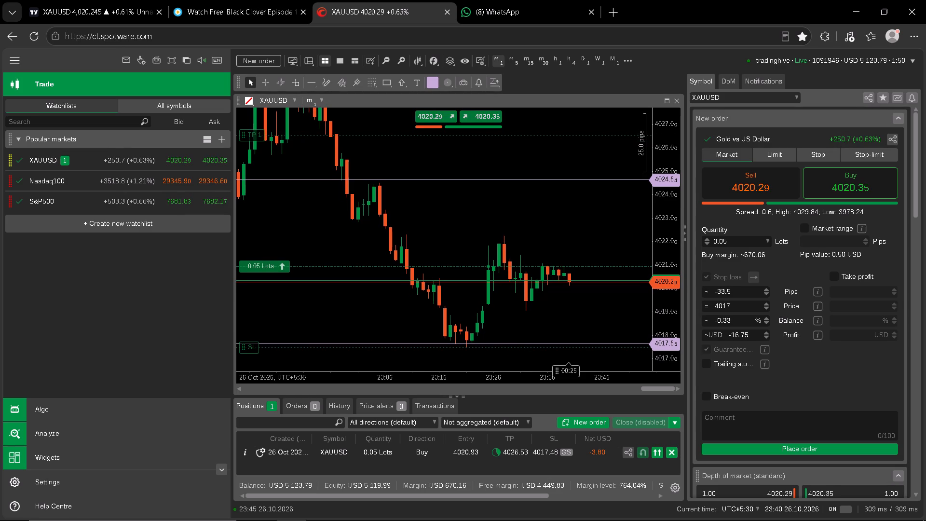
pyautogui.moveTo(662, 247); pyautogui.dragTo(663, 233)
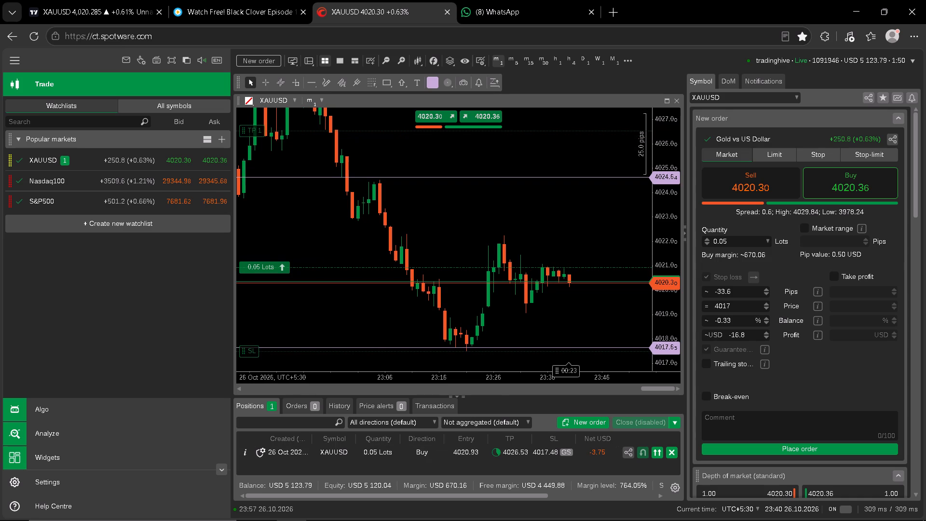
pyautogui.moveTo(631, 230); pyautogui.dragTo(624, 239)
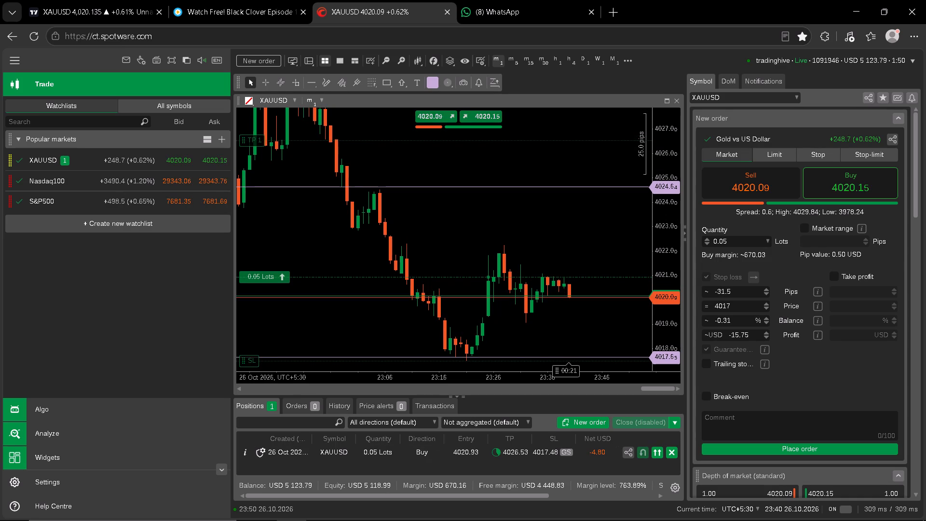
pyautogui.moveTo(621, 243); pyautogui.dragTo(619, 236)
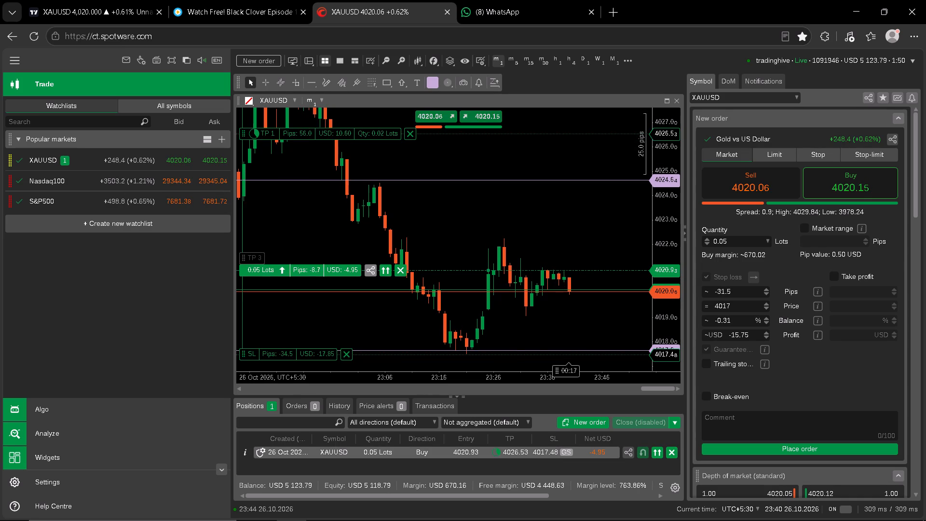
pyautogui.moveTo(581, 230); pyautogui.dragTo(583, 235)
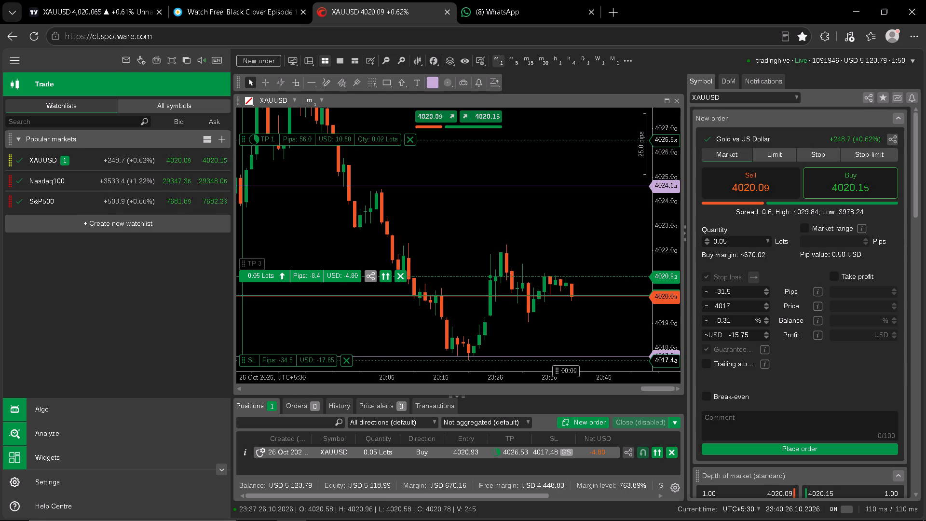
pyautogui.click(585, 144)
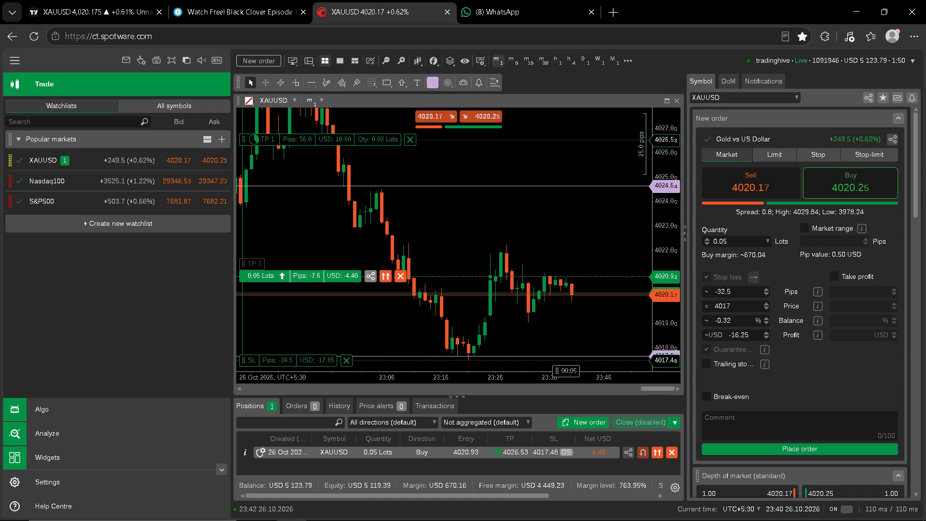
# Move take profit 1 of the 0.05-lot XAUUSD buy to 4026.71 on the chart.
pyautogui.moveTo(668, 164); pyautogui.dragTo(658, 218)
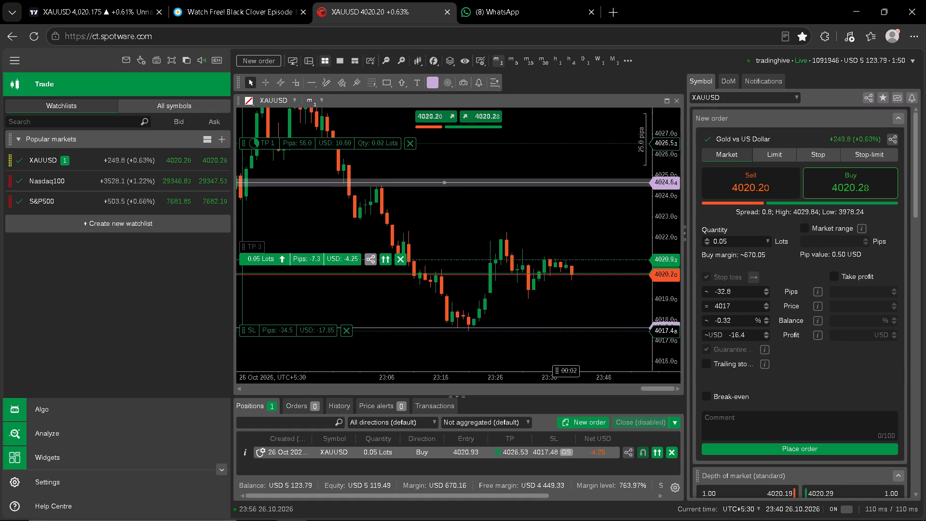
pyautogui.moveTo(338, 143); pyautogui.dragTo(341, 149)
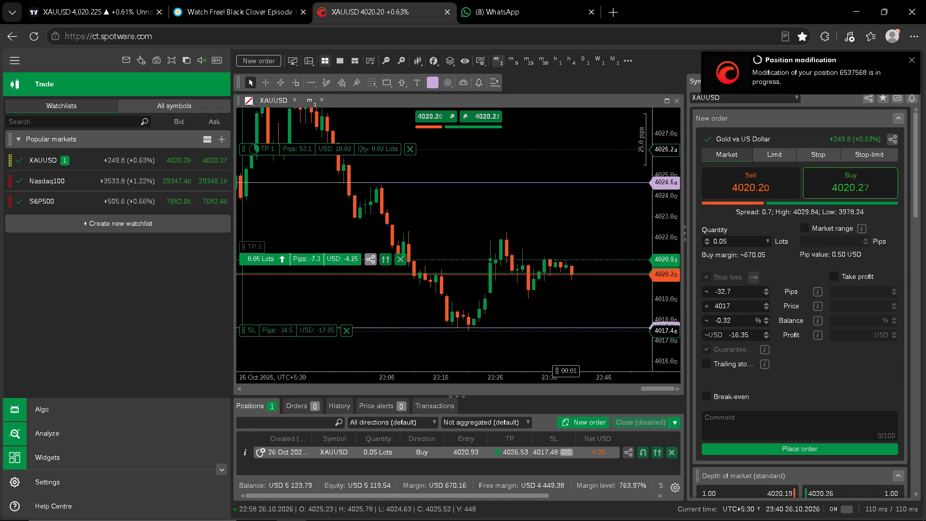
pyautogui.moveTo(347, 147); pyautogui.dragTo(352, 137)
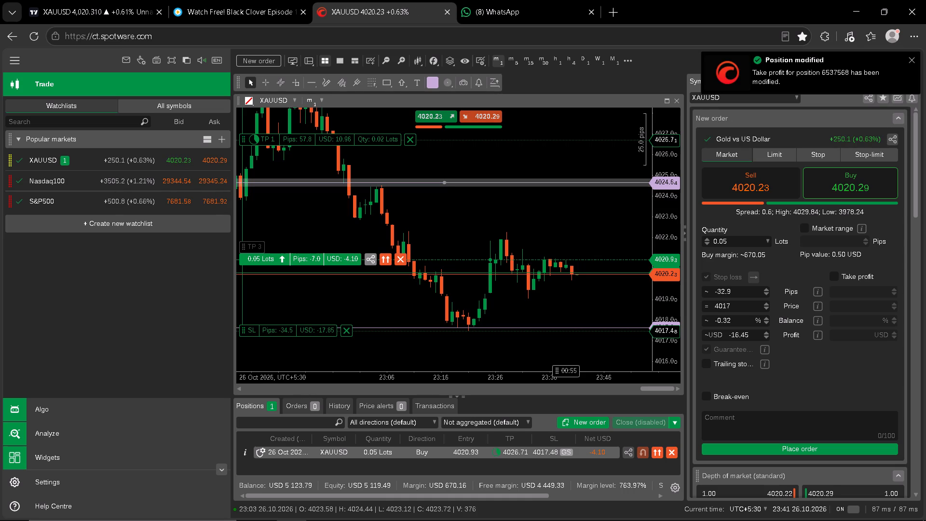
# Move the stop loss of the 0.05-lot XAUUSD buy to 4017.45 on the chart.
pyautogui.click(311, 329)
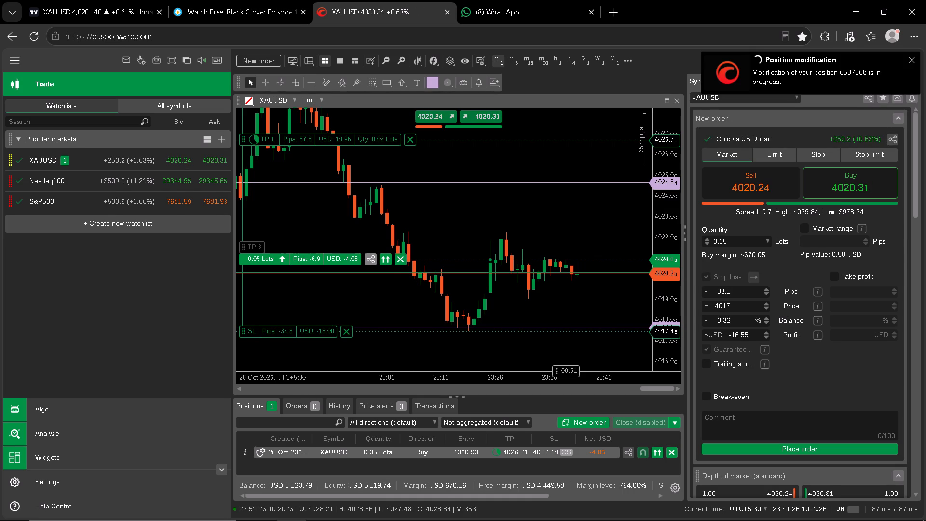
# Remove take profit 2 from the 0.05-lot XAUUSD buy, leaving a single take profit at 4026.71, and apply the protection change.
pyautogui.moveTo(322, 210); pyautogui.dragTo(394, 245)
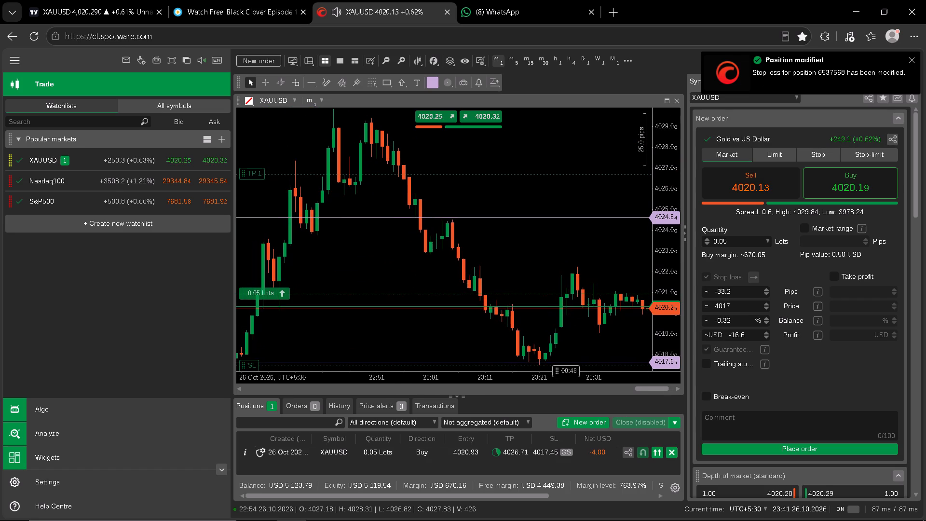
pyautogui.moveTo(394, 245); pyautogui.dragTo(314, 219)
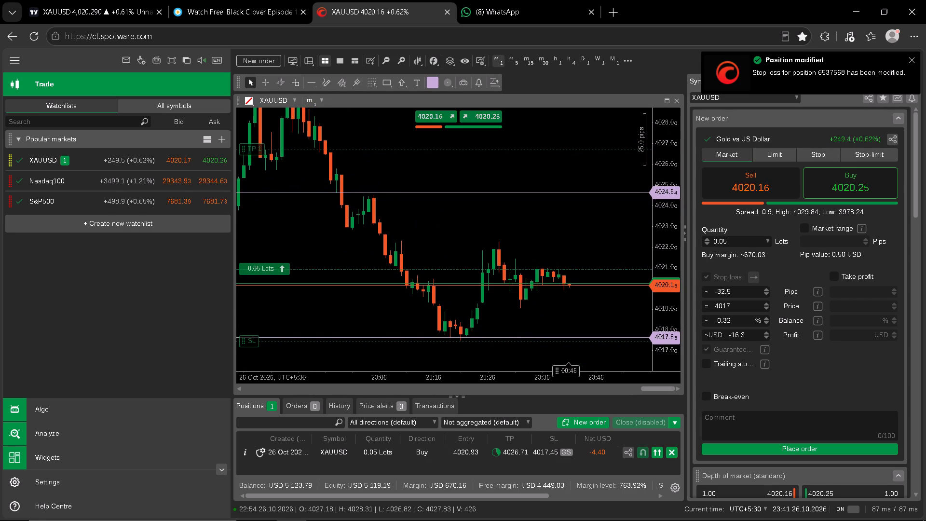
pyautogui.click(412, 149)
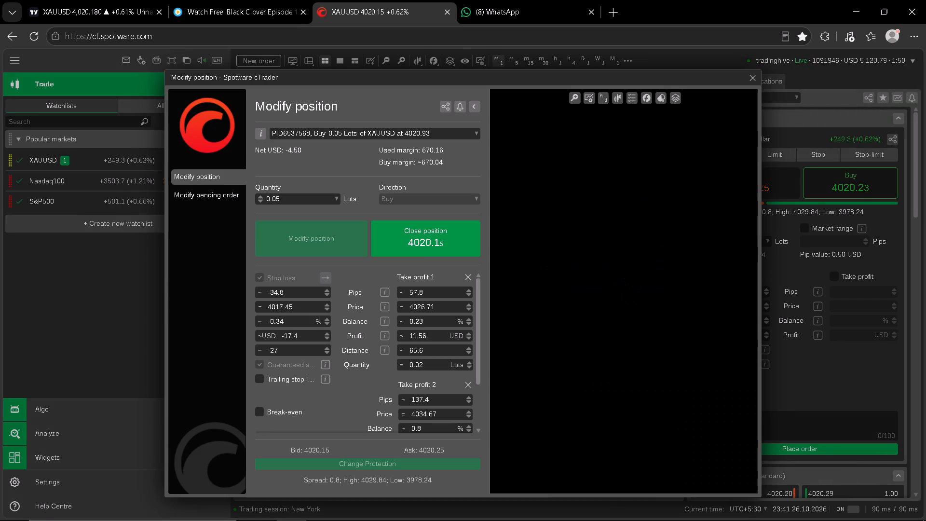
pyautogui.click(328, 238)
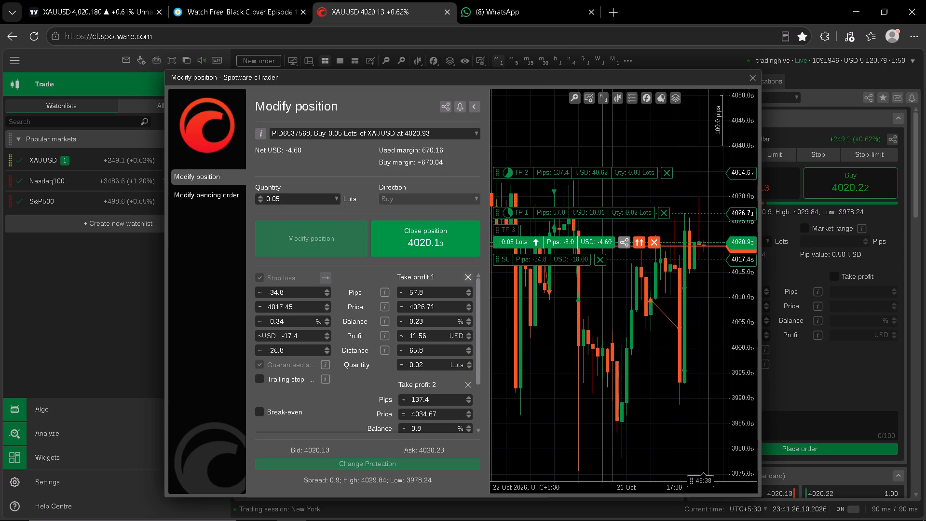
pyautogui.scroll(-2, 460, 400)
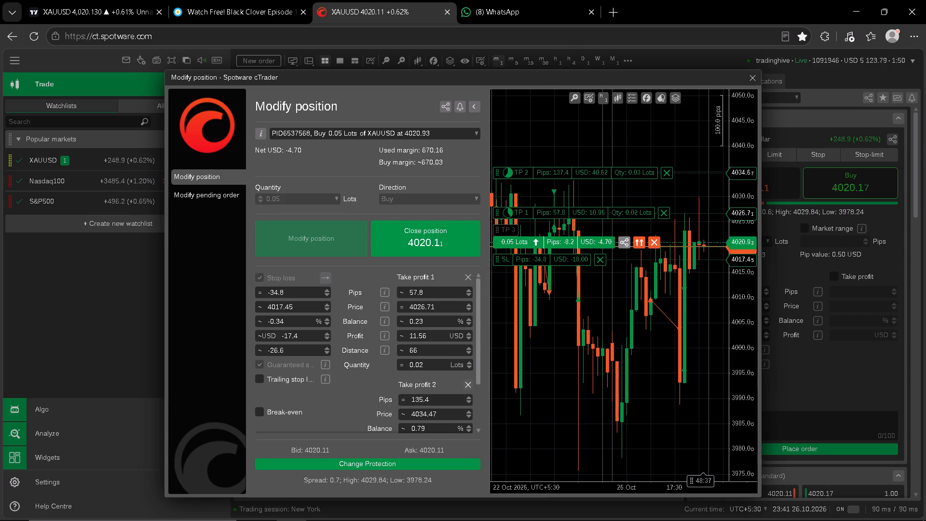
pyautogui.click(467, 385)
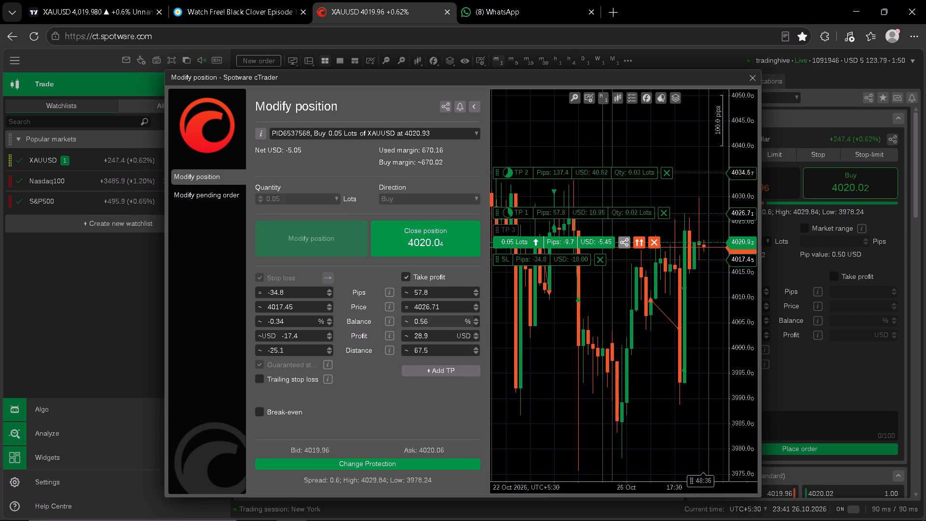
pyautogui.click(431, 464)
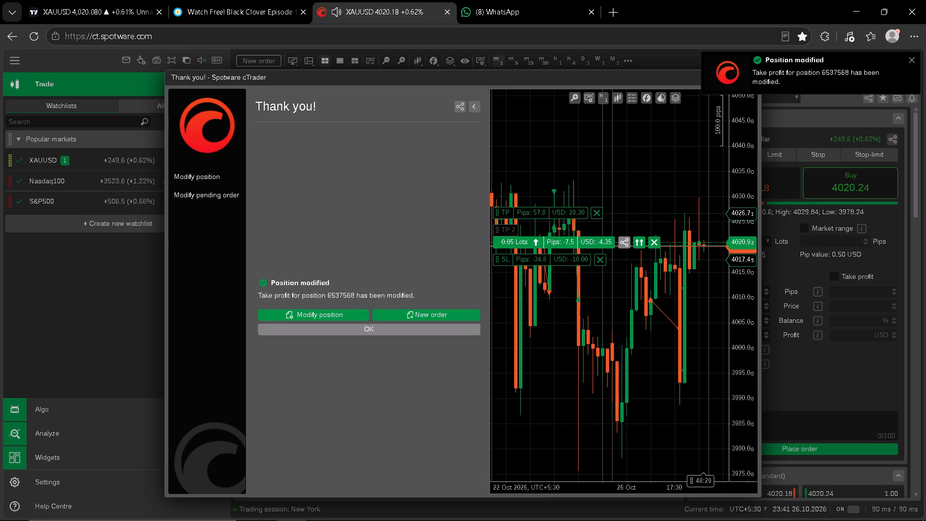
pyautogui.click(382, 332)
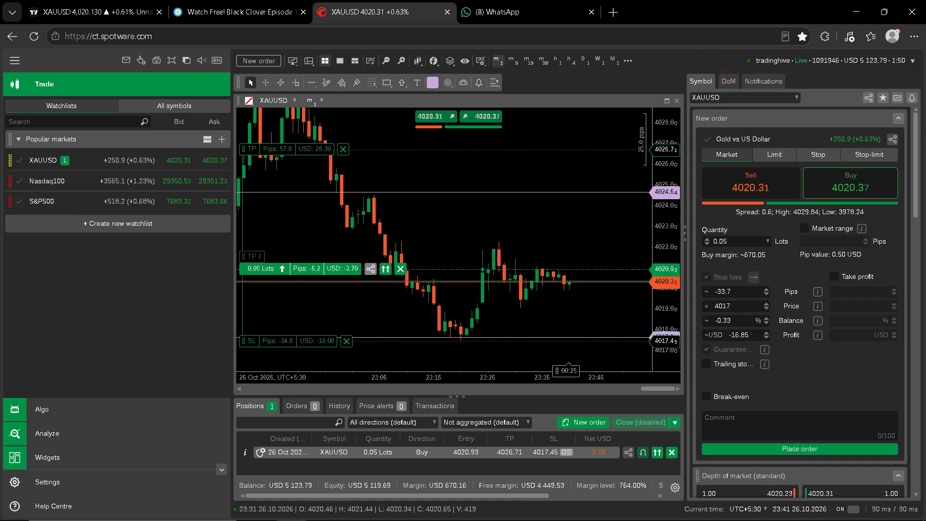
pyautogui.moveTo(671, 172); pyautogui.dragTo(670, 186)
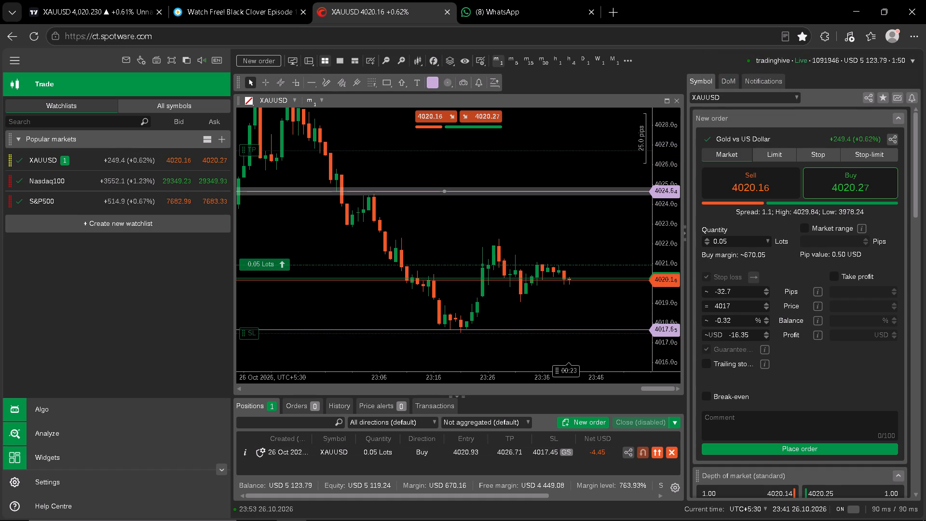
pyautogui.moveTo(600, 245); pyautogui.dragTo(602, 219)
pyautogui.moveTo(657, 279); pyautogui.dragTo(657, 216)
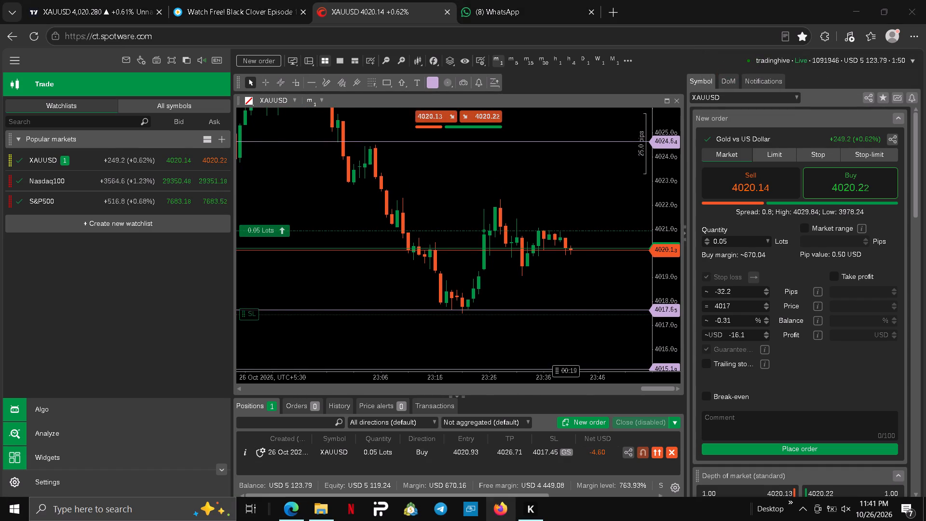
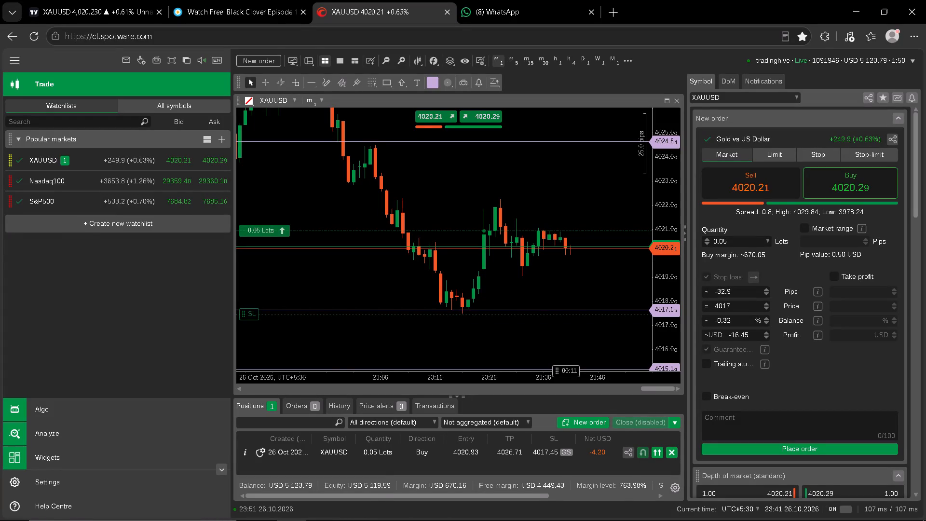
# Examine the one-minute XAUUSD price action between the 0.05-lot buy's entry and its stop loss beside the 4017.65 level line.
pyautogui.moveTo(669, 283); pyautogui.dragTo(667, 258)
pyautogui.moveTo(607, 263); pyautogui.dragTo(604, 275)
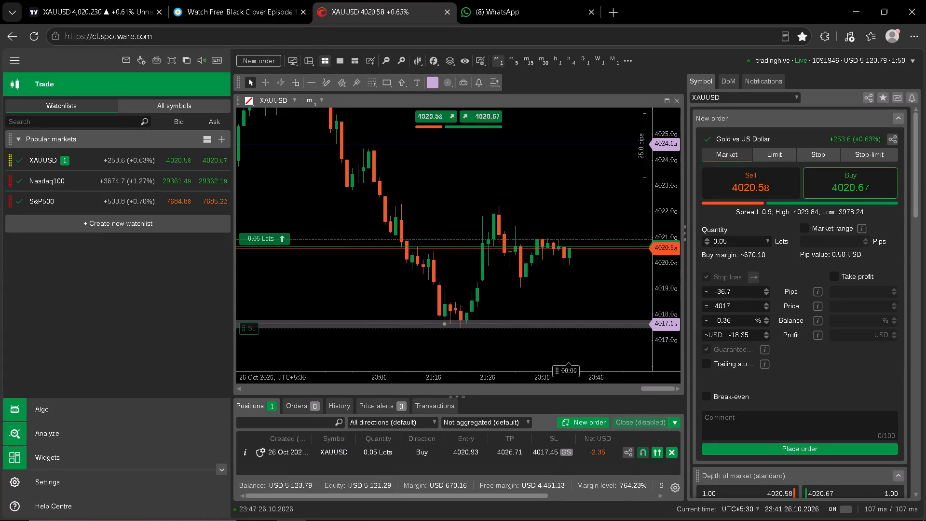
pyautogui.moveTo(604, 275); pyautogui.dragTo(602, 277)
pyautogui.click(602, 277)
pyautogui.moveTo(602, 277); pyautogui.dragTo(597, 287)
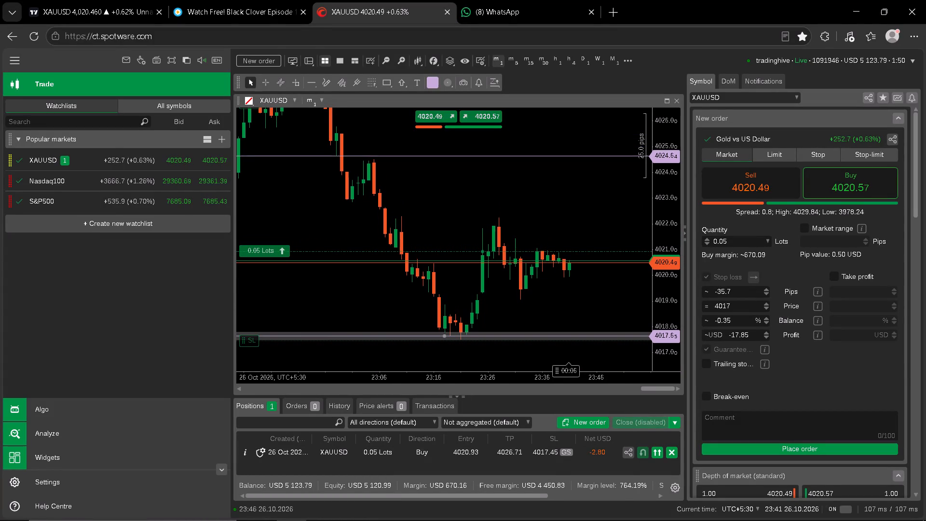
pyautogui.click(604, 282)
pyautogui.click(592, 302)
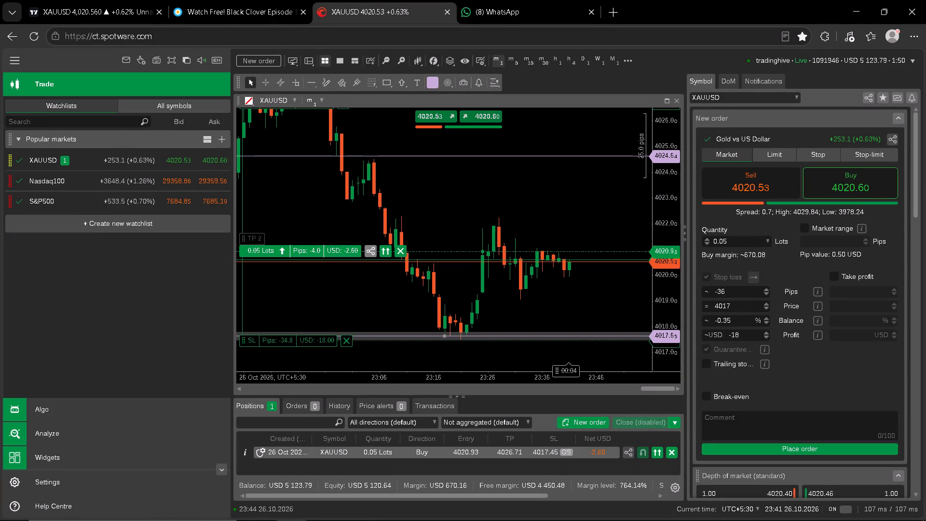
pyautogui.click(584, 342)
pyautogui.click(590, 300)
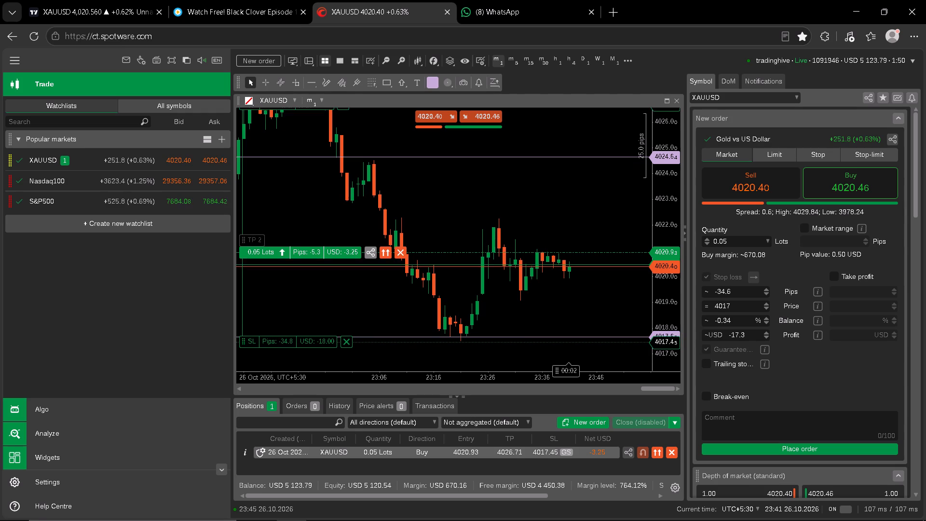
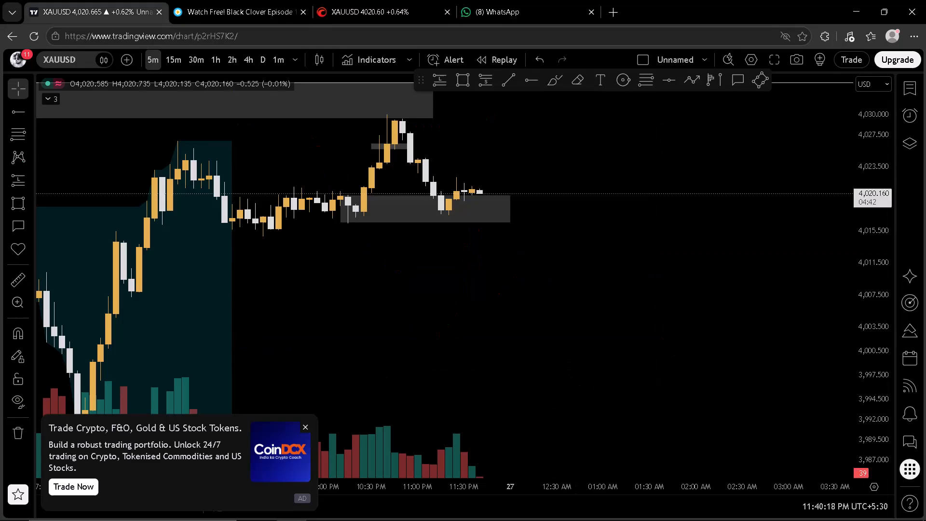
# Examine the five-minute XAUUSD price action against the marked zones and the 4,034.073 level on the TradingView chart.
pyautogui.scroll(-5, 556, 224)
pyautogui.scroll(-5, 684, 267)
pyautogui.scroll(-2, 872, 219)
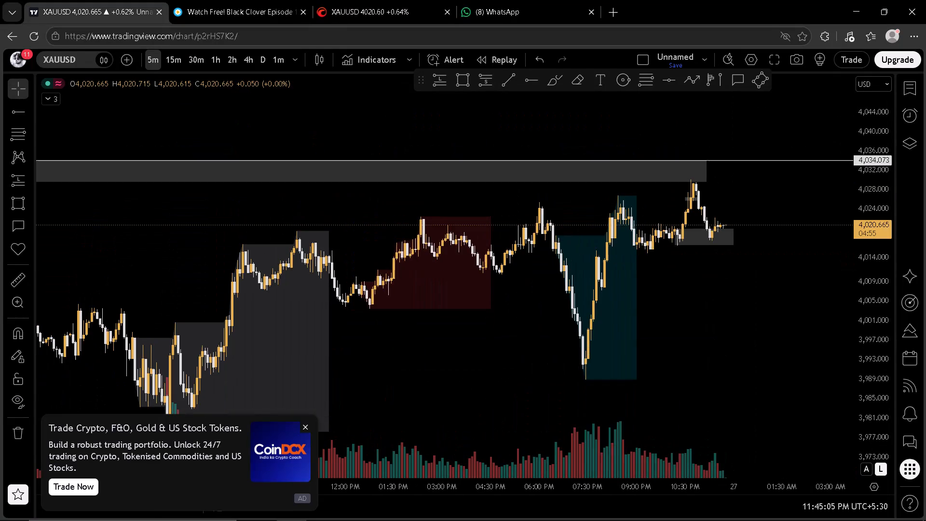
pyautogui.scroll(-2, 867, 225)
pyautogui.scroll(4, 869, 228)
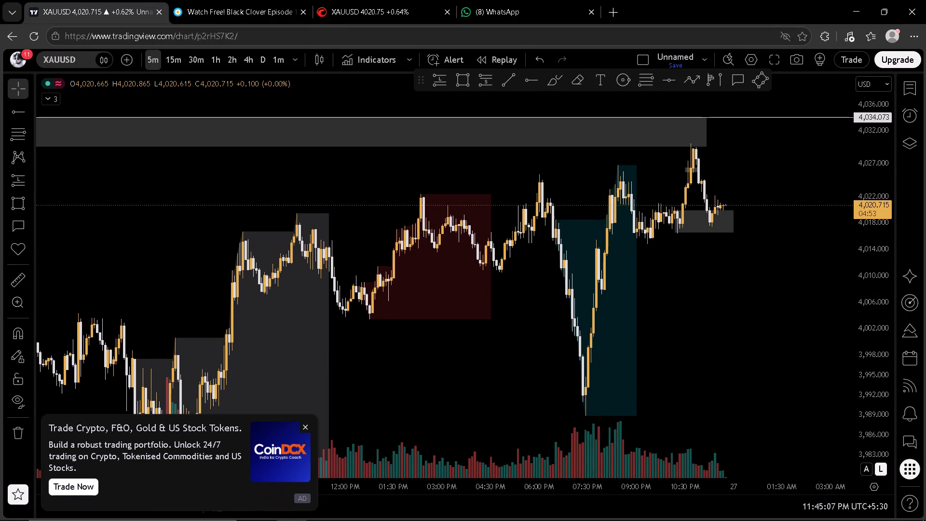
pyautogui.scroll(2, 811, 230)
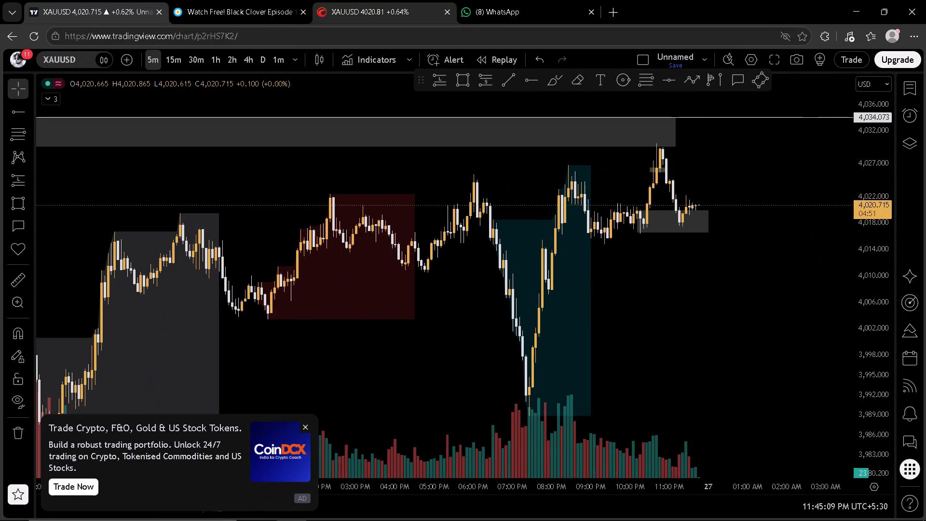
# Switch to cTrader and examine the one-minute XAUUSD price action around the 0.05-lot buy, between the 4024.64 and 4017.65 level lines.
pyautogui.click(358, 0)
pyautogui.moveTo(551, 221); pyautogui.dragTo(522, 210)
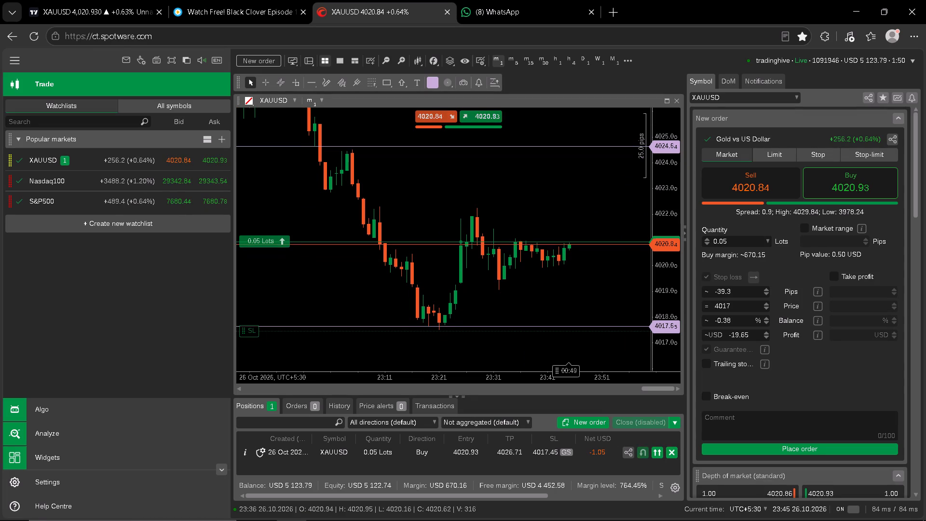
pyautogui.moveTo(666, 194); pyautogui.dragTo(666, 204)
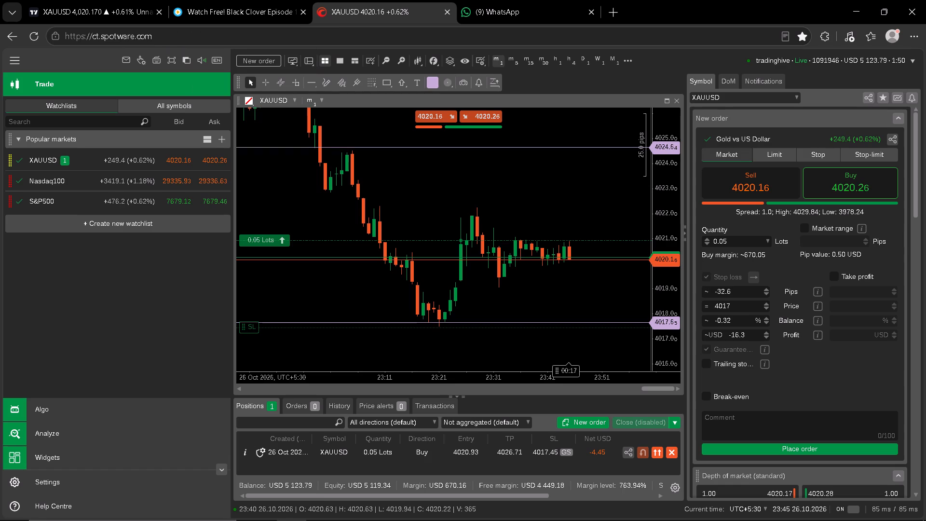
pyautogui.moveTo(541, 176); pyautogui.dragTo(529, 189)
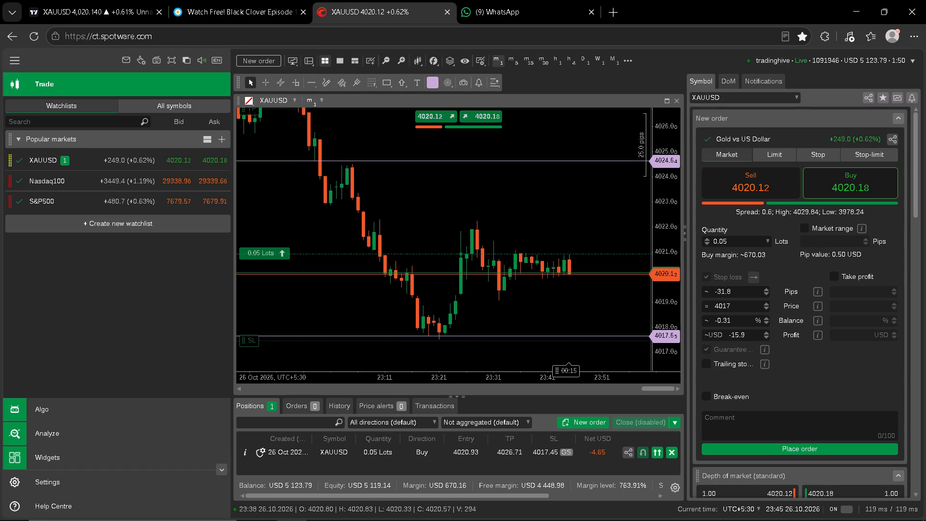
pyautogui.moveTo(668, 219); pyautogui.dragTo(669, 204)
pyautogui.moveTo(596, 205); pyautogui.dragTo(587, 185)
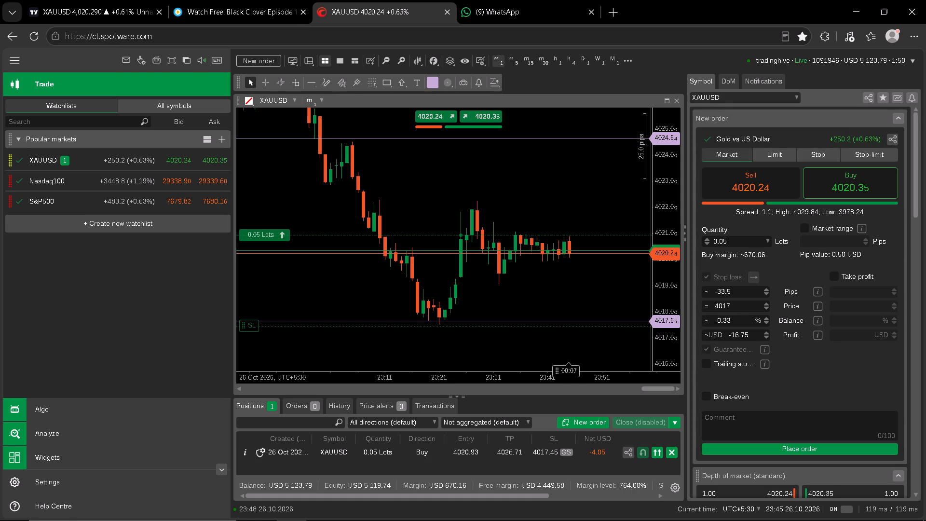
pyautogui.moveTo(585, 192); pyautogui.dragTo(582, 179)
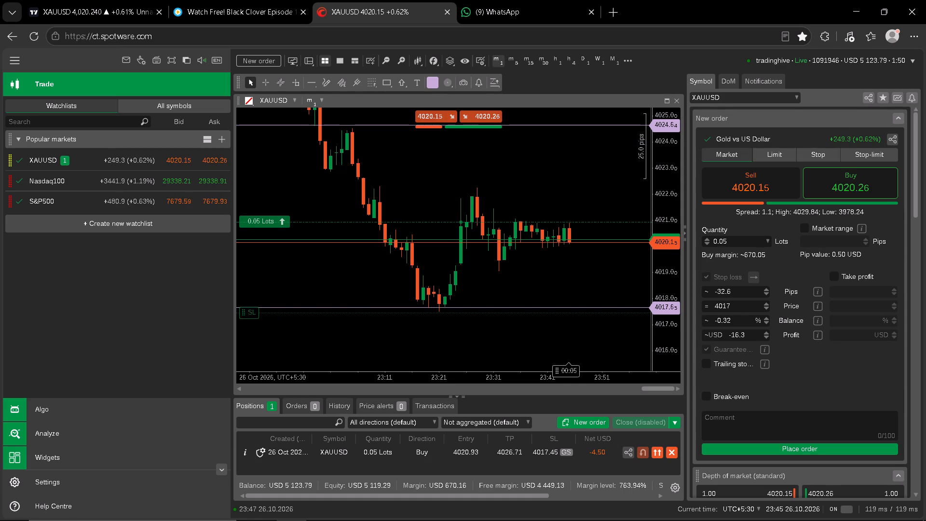
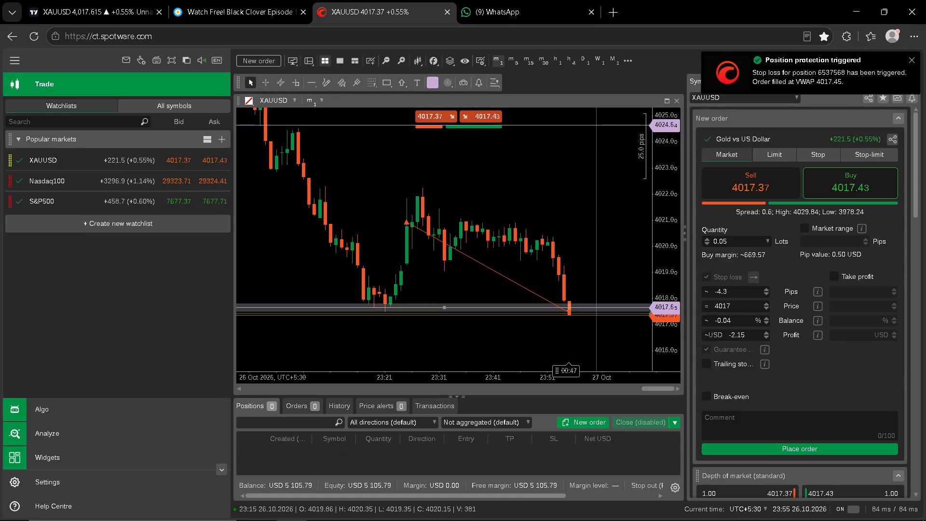
# Dismiss the position protection notification covering the account details above the XAUUSD order form.
pyautogui.moveTo(486, 336); pyautogui.dragTo(464, 339)
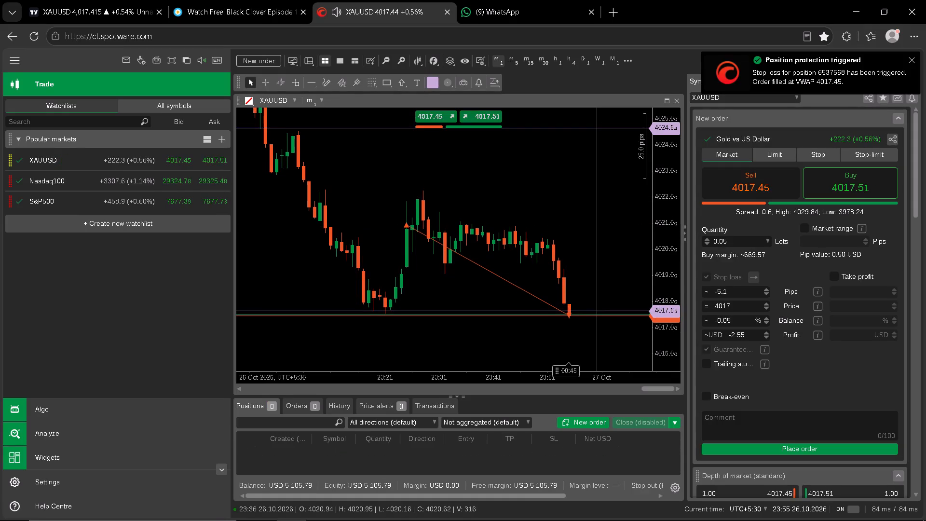
pyautogui.click(912, 60)
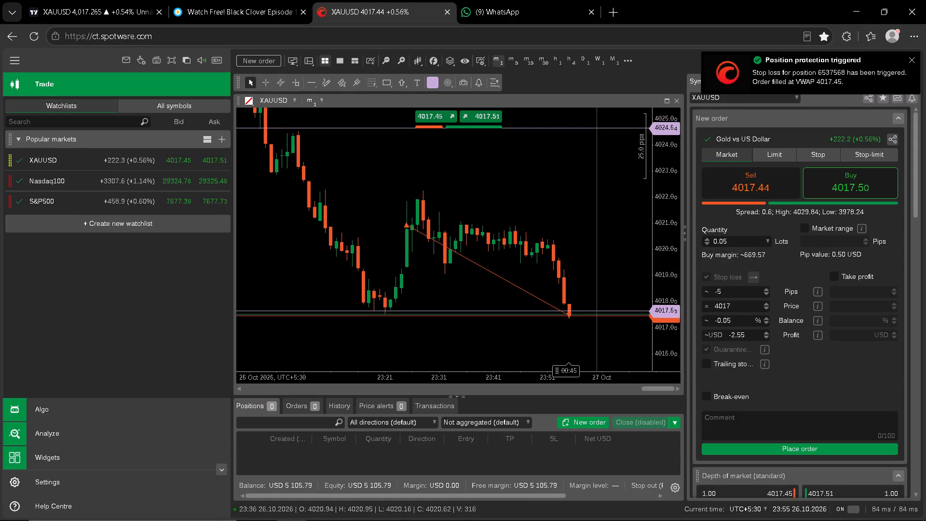
pyautogui.click(912, 60)
pyautogui.click(912, 60)
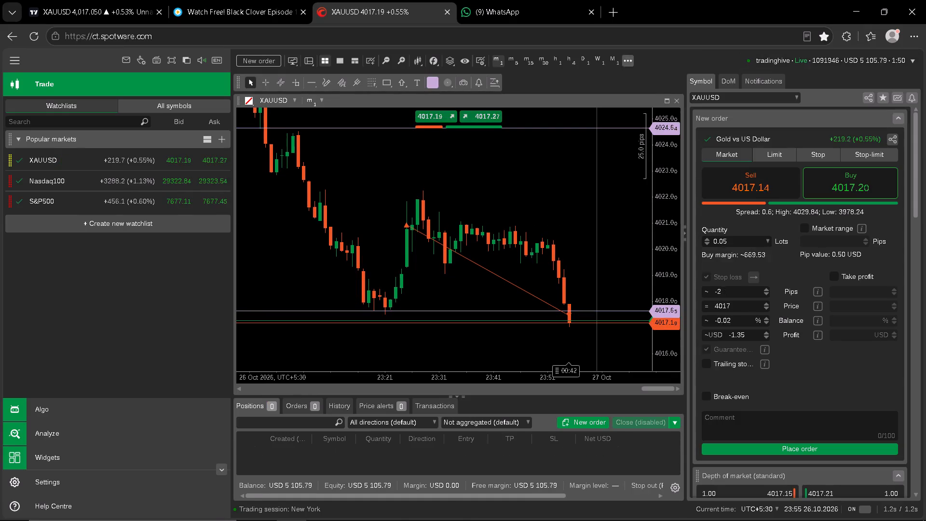
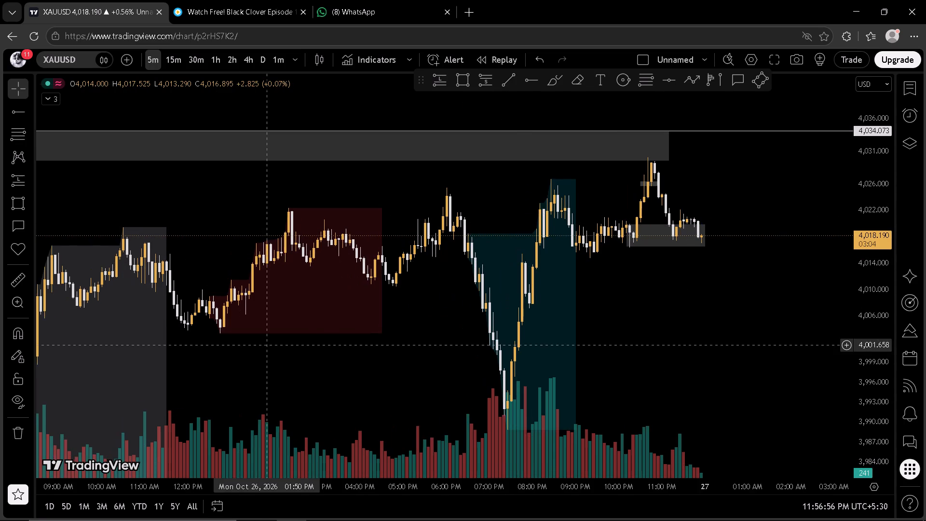
# Examine the XAUUSD 5-minute chart, comparing recent candles with the marked session ranges, the grey zones and the 4,034.073 level.
pyautogui.moveTo(691, 260); pyautogui.dragTo(552, 324)
pyautogui.moveTo(673, 269); pyautogui.dragTo(531, 357)
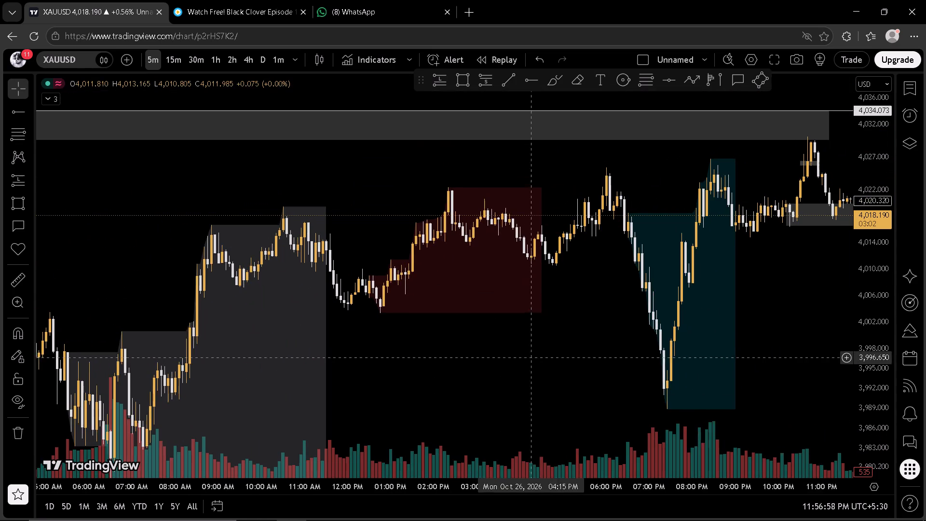
pyautogui.moveTo(581, 315); pyautogui.dragTo(482, 325)
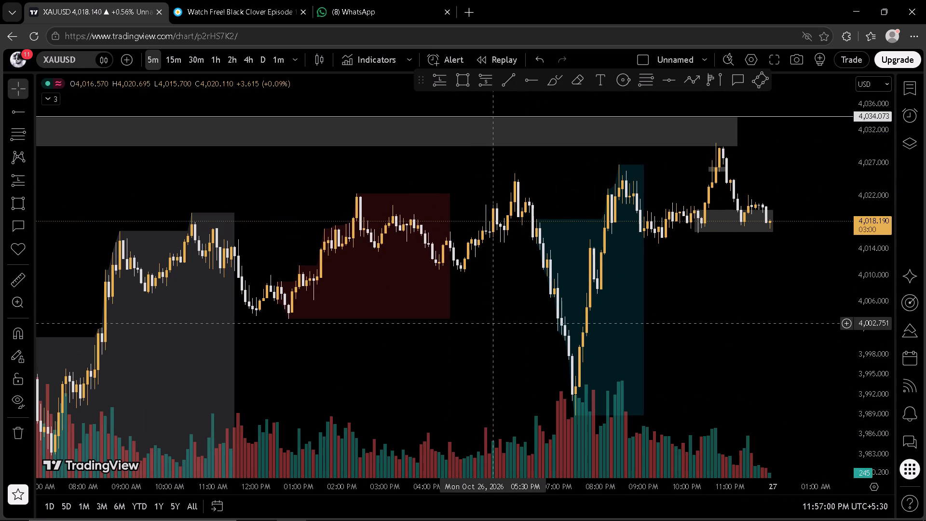
pyautogui.moveTo(671, 306); pyautogui.dragTo(552, 315)
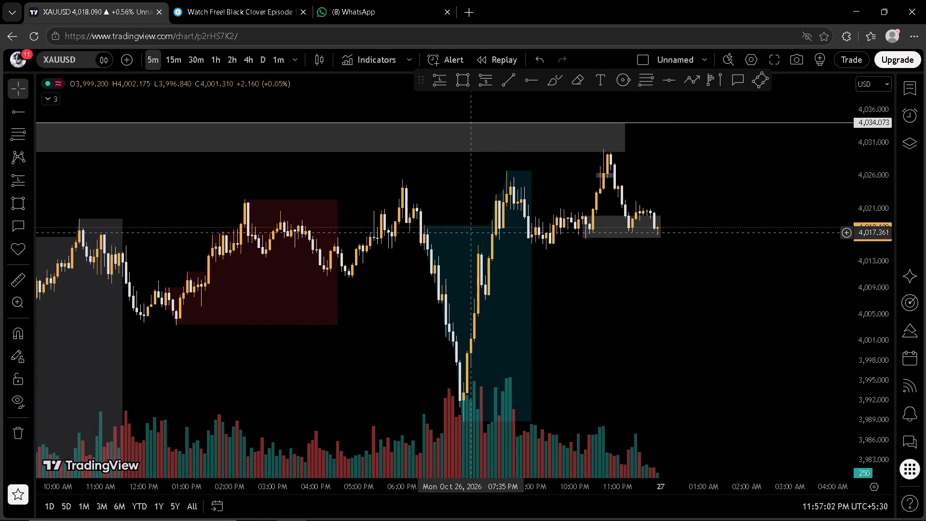
pyautogui.click(512, 237)
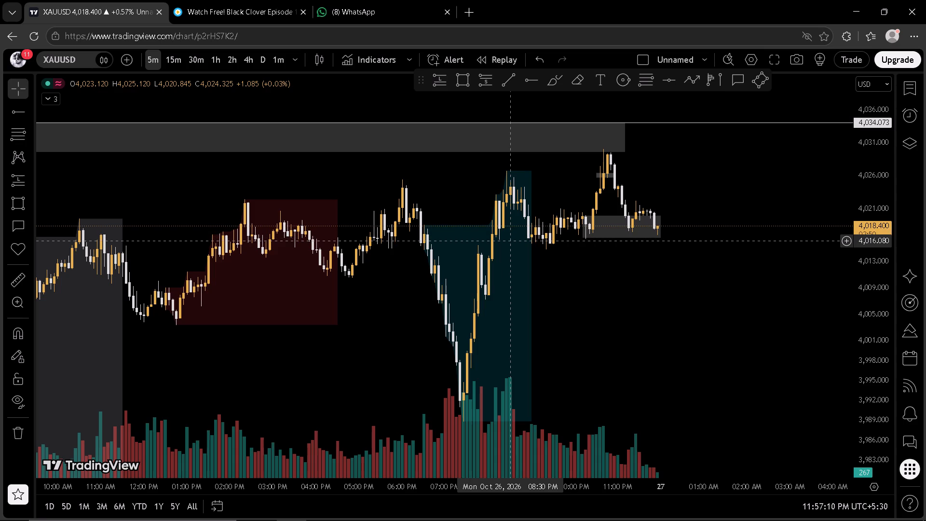
pyautogui.click(235, 11)
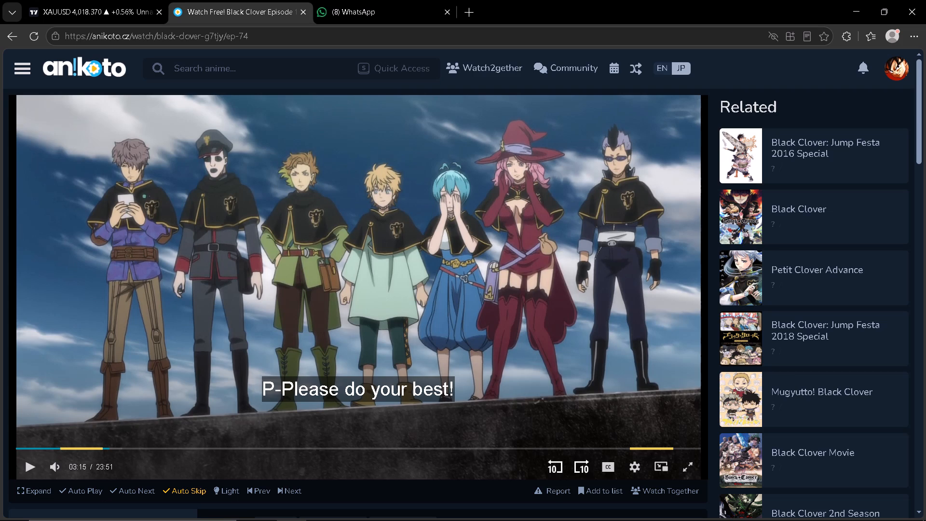
pyautogui.click(97, 0)
pyautogui.moveTo(711, 188); pyautogui.dragTo(698, 211)
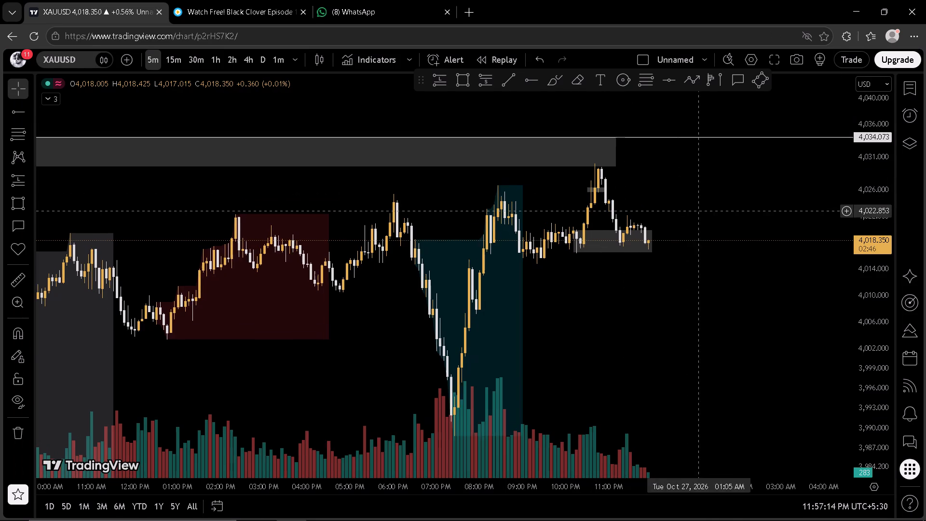
pyautogui.scroll(5, 876, 226)
pyautogui.moveTo(793, 157); pyautogui.dragTo(748, 261)
pyautogui.scroll(3, 718, 252)
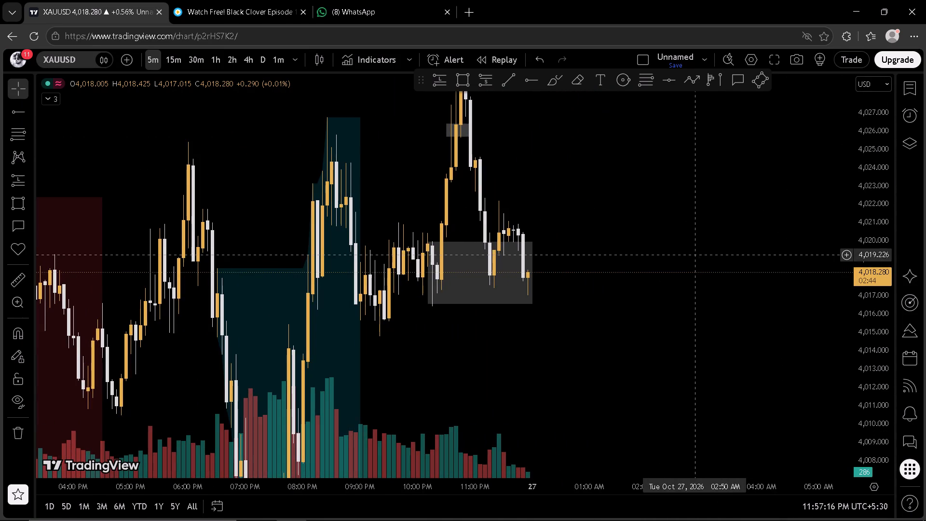
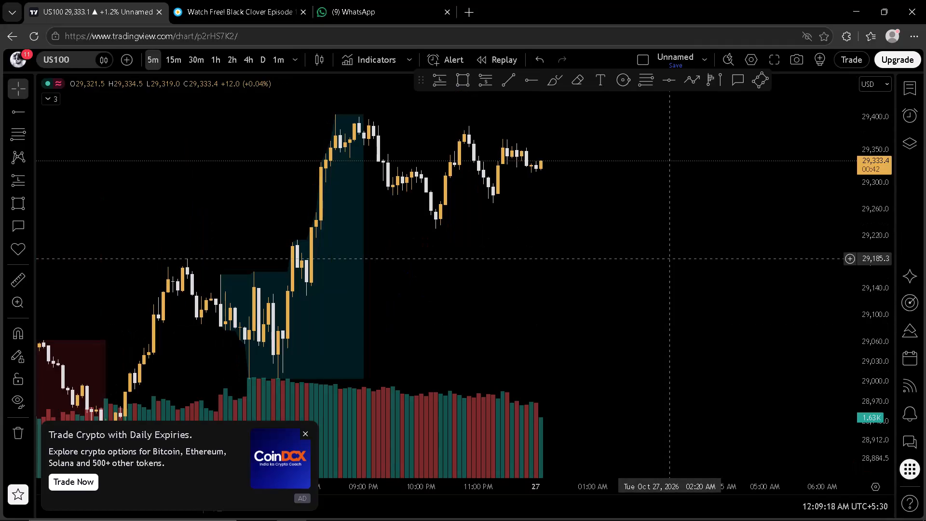
# Switch the 5-minute chart from US100 to the XAUUSD symbol.
pyautogui.press('space')
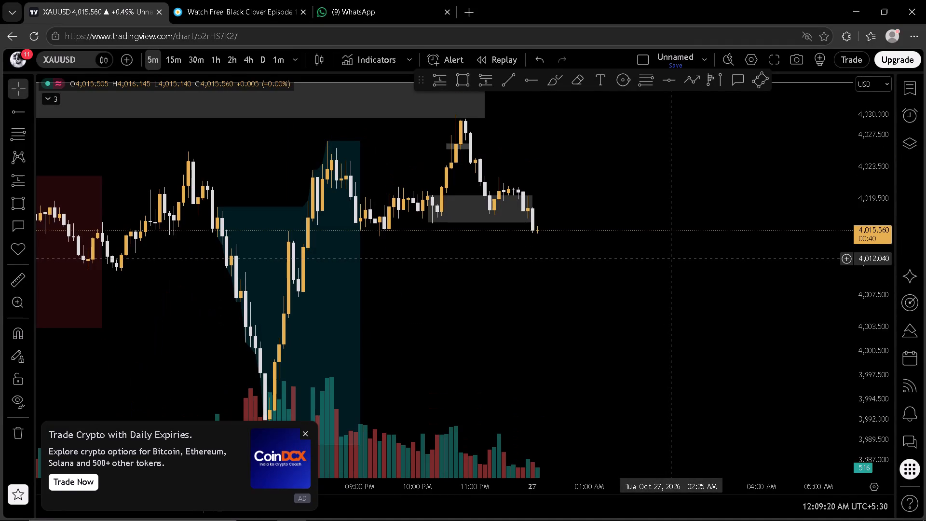